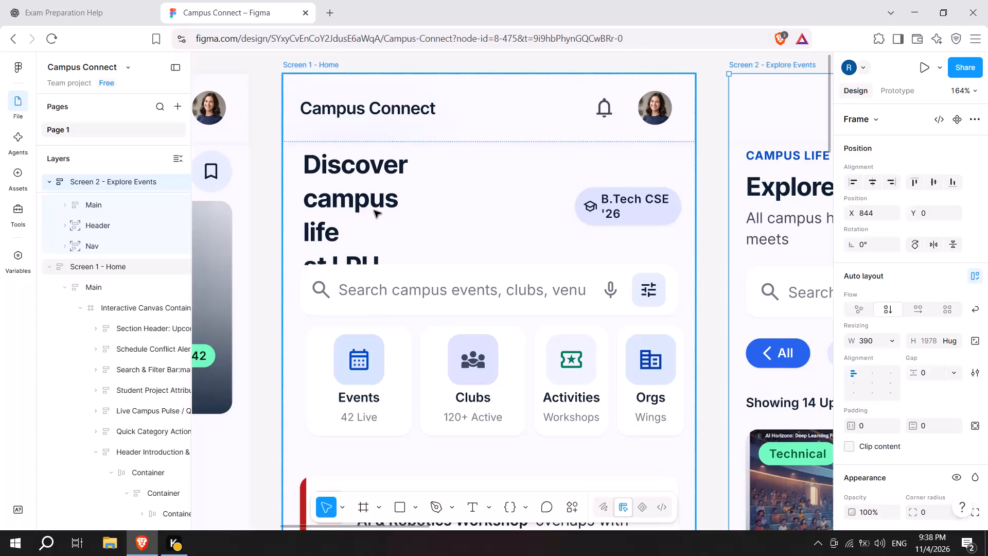
Examine the Event Details, Home and Explore Events screens side by side.
scroll(374, 211, "right", 16)
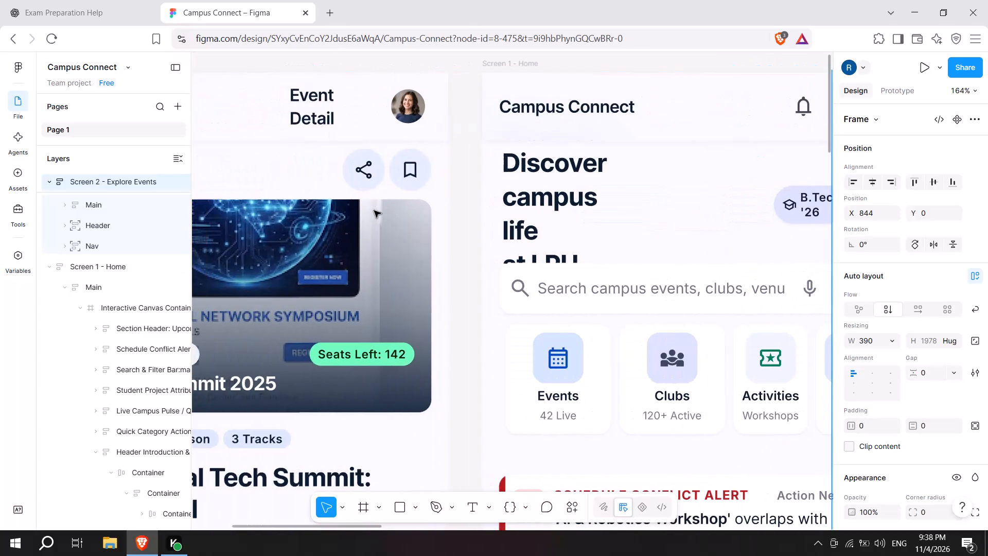
scroll(374, 211, "right", 6)
scroll(374, 211, "left", 4)
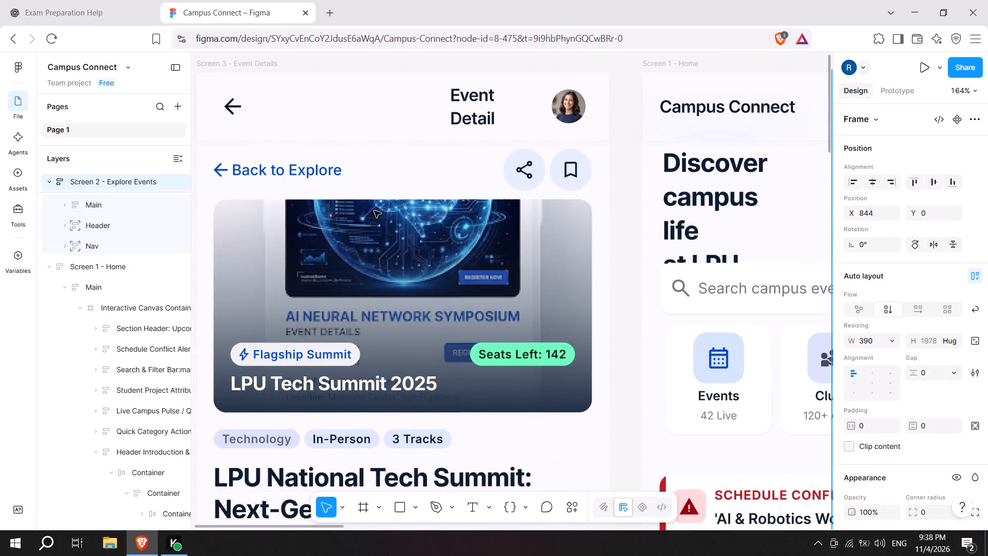
scroll(374, 211, "left", 8)
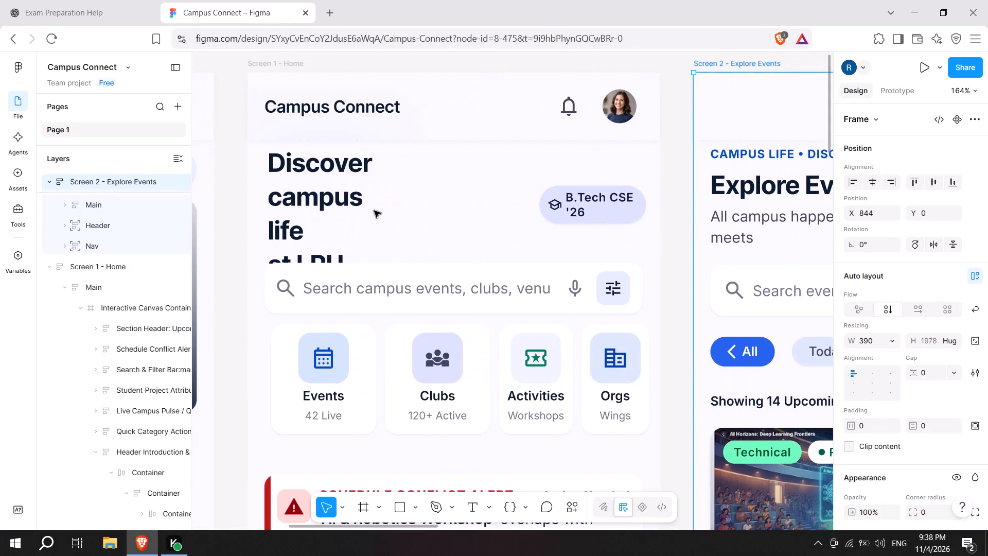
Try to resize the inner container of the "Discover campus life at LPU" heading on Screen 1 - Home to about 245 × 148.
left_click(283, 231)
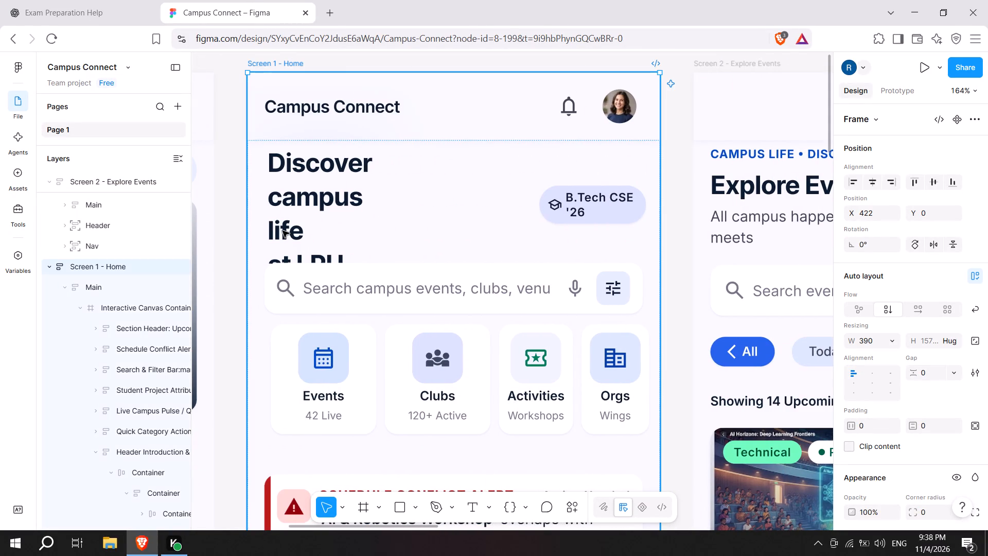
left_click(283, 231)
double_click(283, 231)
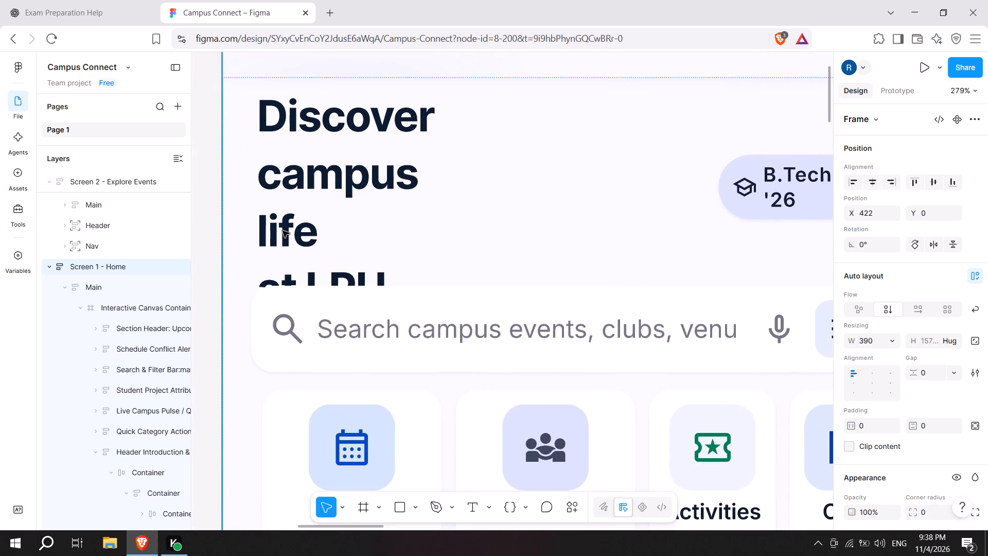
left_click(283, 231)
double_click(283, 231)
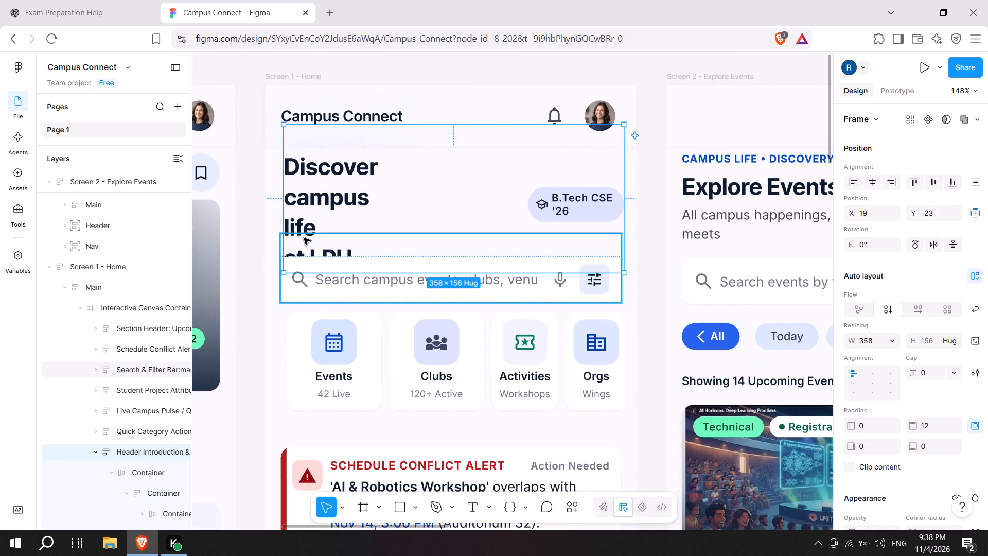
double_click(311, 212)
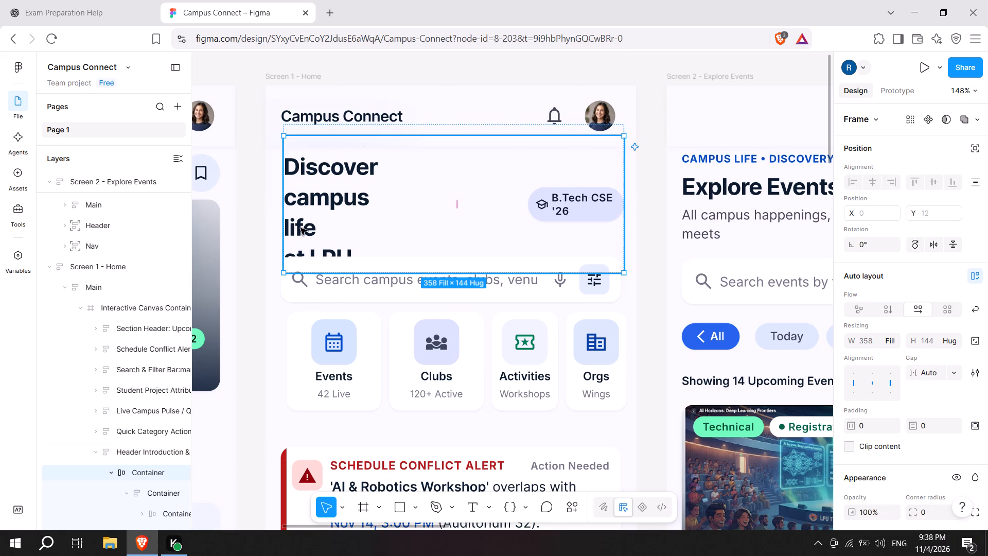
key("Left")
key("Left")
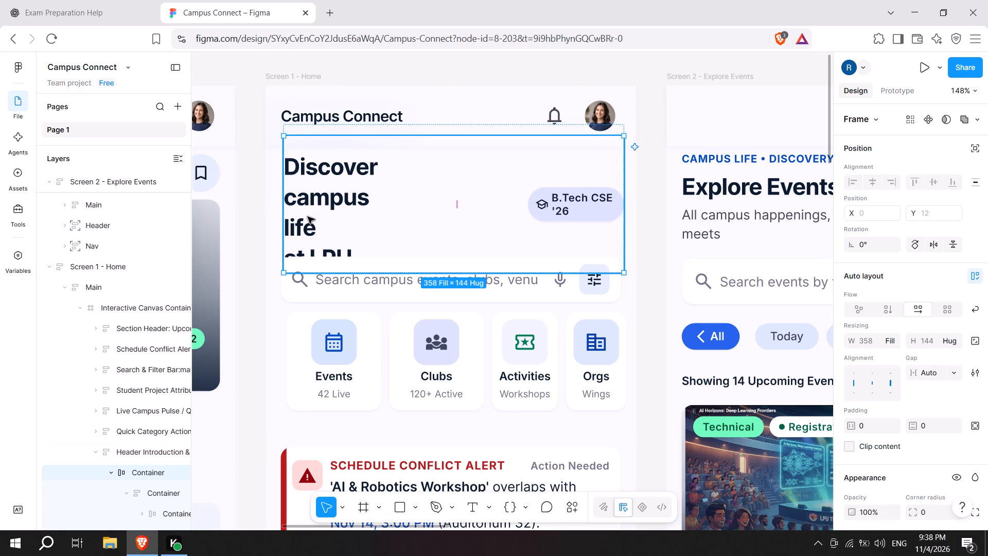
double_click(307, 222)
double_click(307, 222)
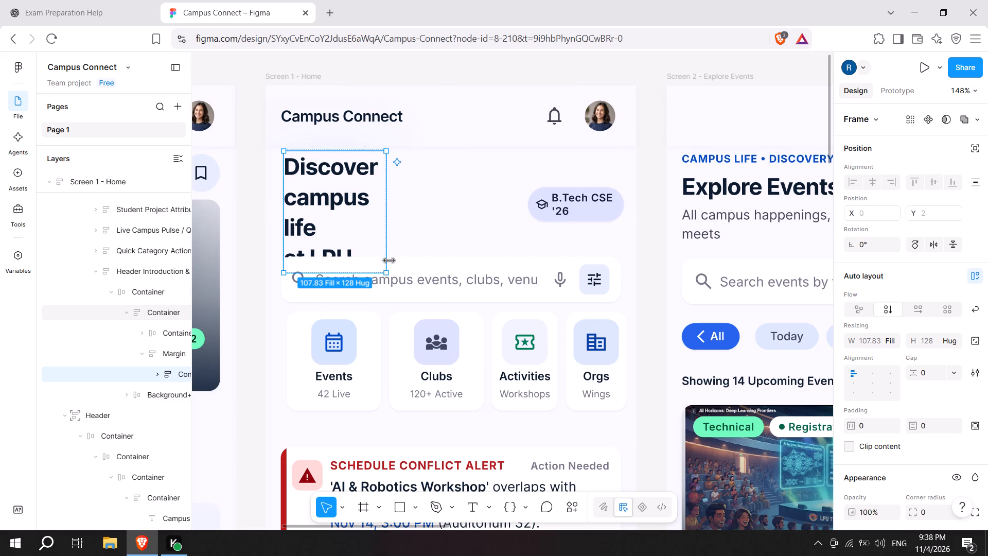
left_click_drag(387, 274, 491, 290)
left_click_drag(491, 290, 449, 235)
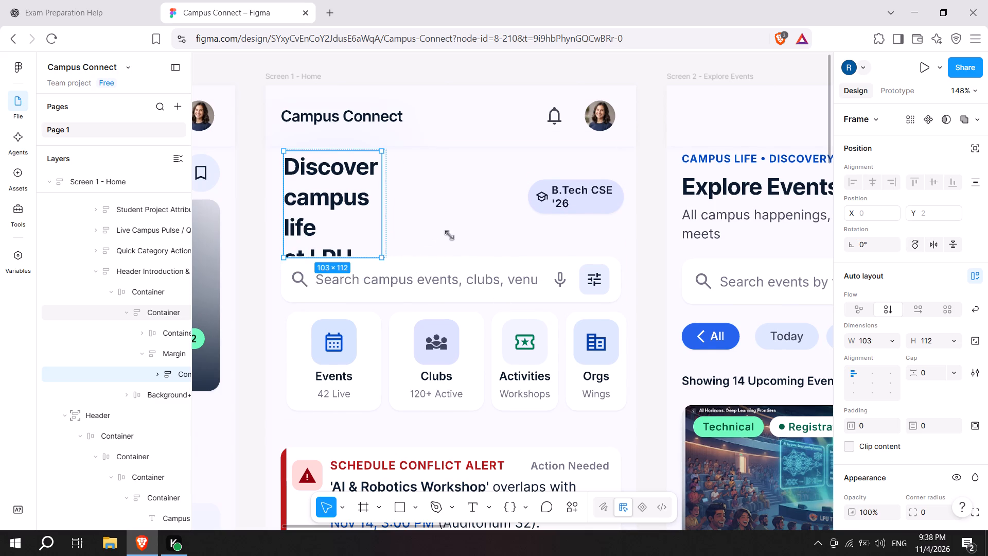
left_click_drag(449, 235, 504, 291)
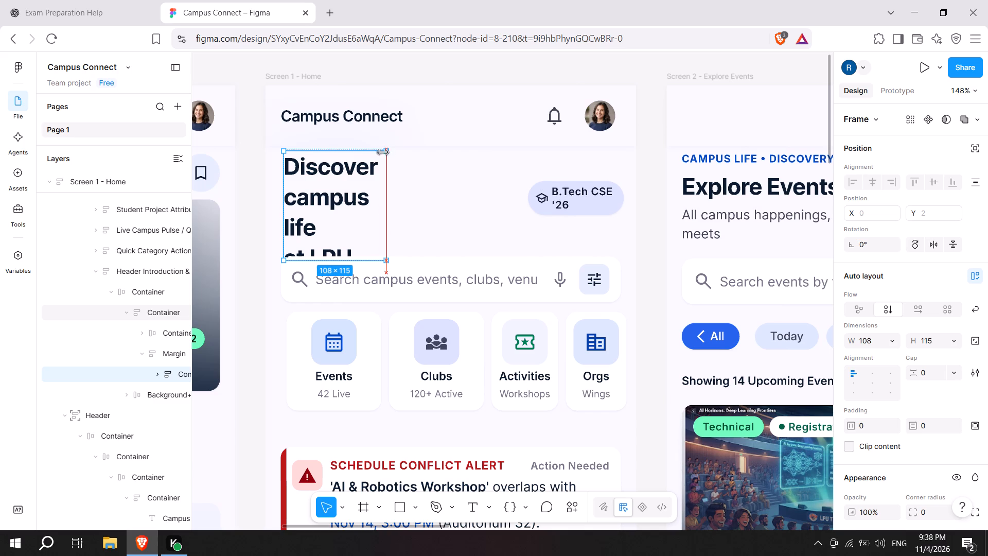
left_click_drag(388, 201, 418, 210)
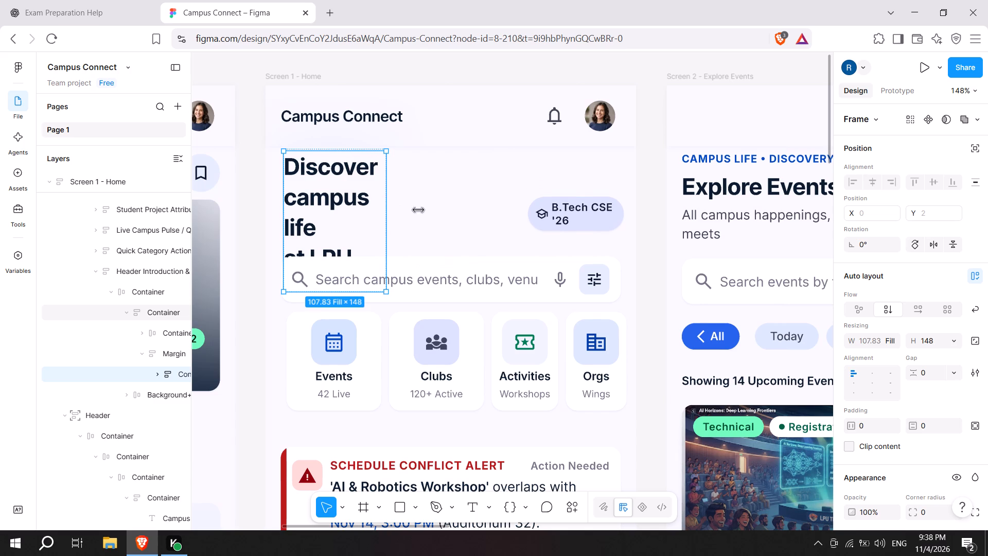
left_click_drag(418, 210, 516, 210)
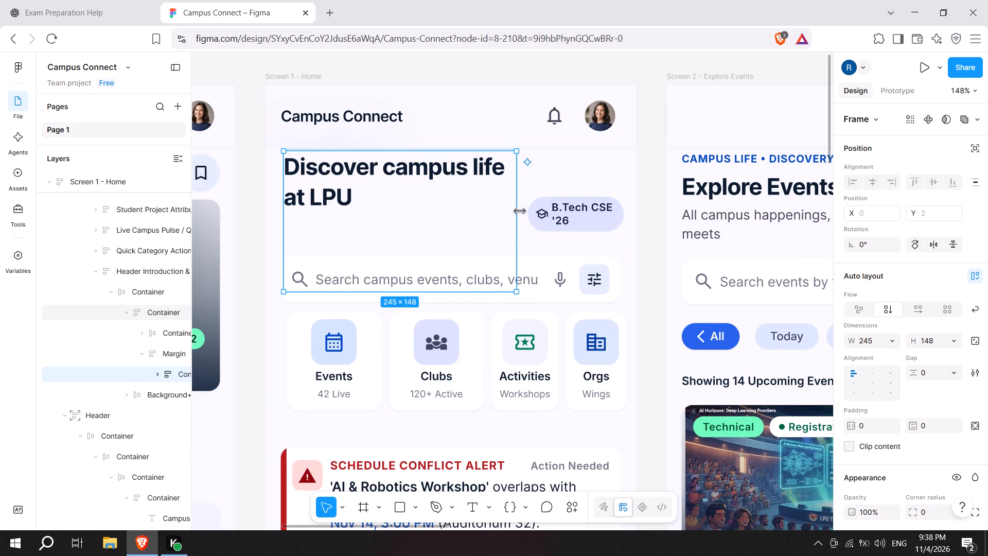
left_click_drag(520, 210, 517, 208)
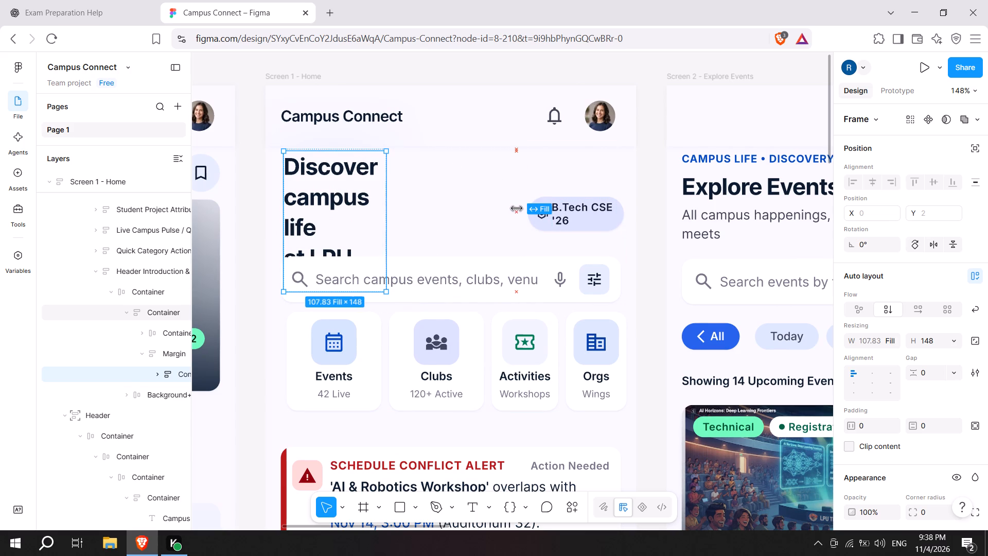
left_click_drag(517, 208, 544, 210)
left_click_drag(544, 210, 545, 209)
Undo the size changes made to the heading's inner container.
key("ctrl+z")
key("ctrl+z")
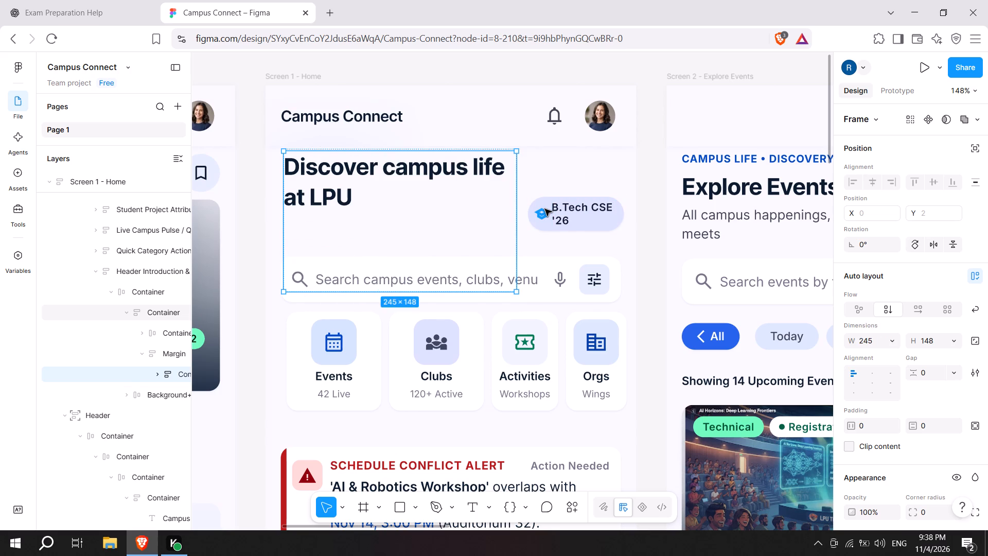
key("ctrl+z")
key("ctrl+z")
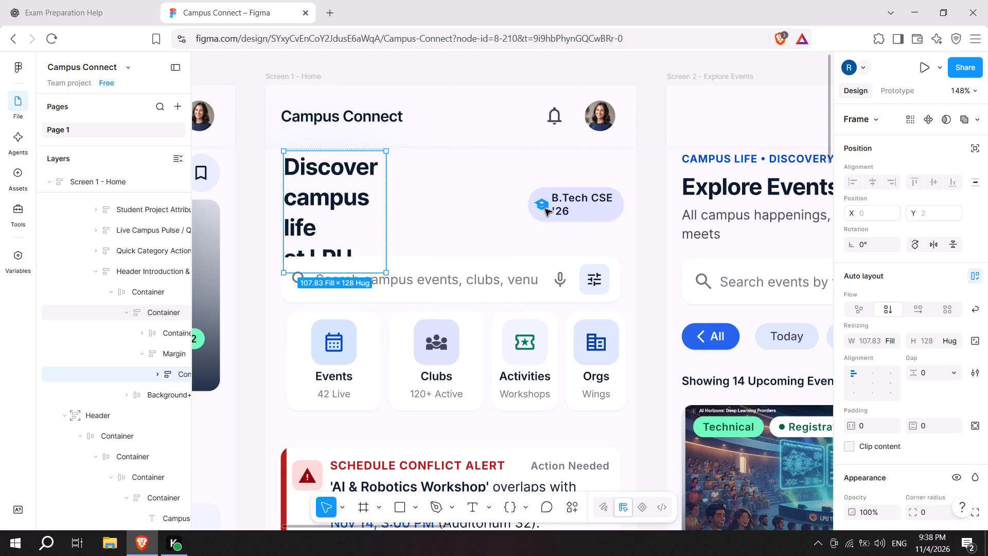
Widen the Margin frame around the "Discover campus life at LPU" heading on the Home screen to about 205.
left_click(468, 225)
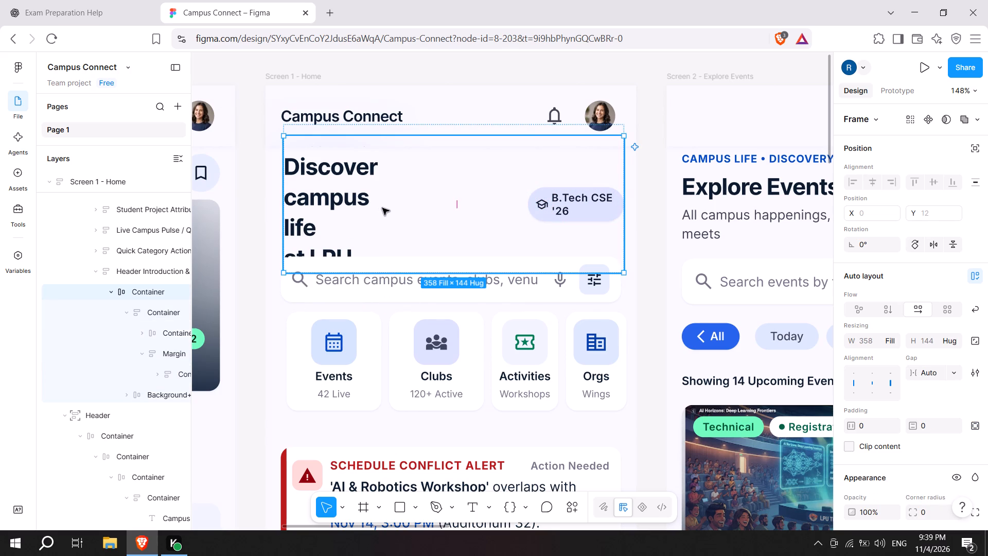
left_click(345, 211)
left_click(354, 192)
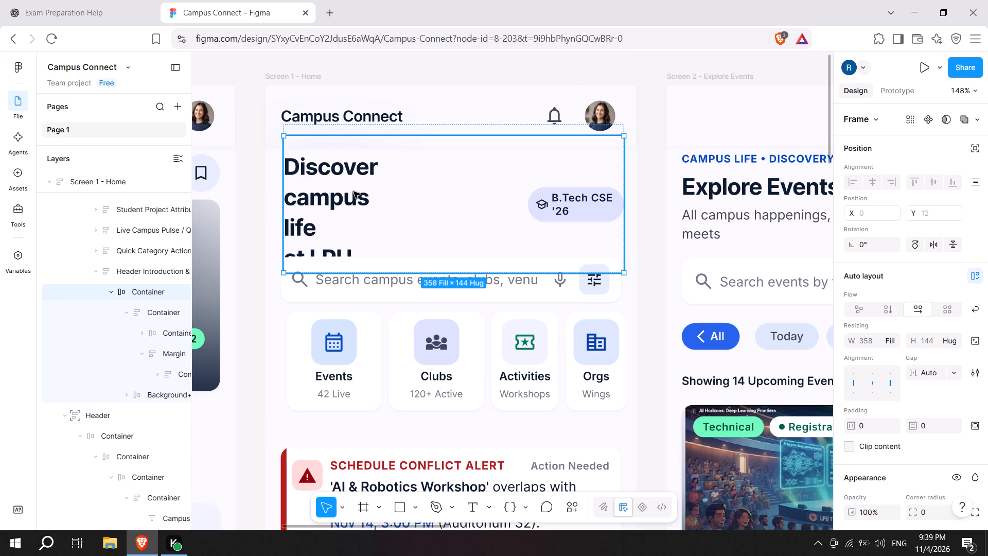
left_click(354, 192)
left_click_drag(354, 192, 334, 162)
double_click(334, 162)
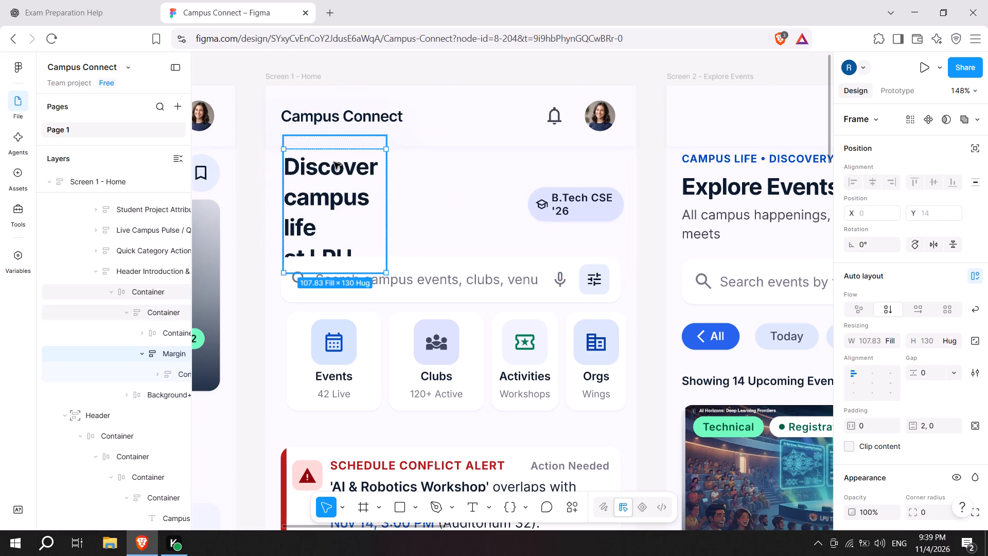
left_click_drag(385, 206, 425, 205)
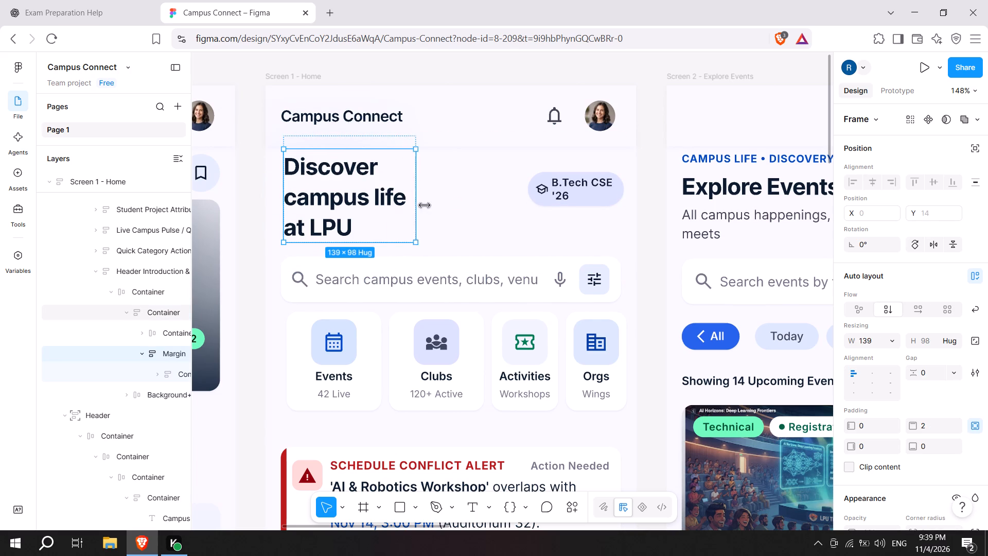
left_click_drag(425, 205, 462, 210)
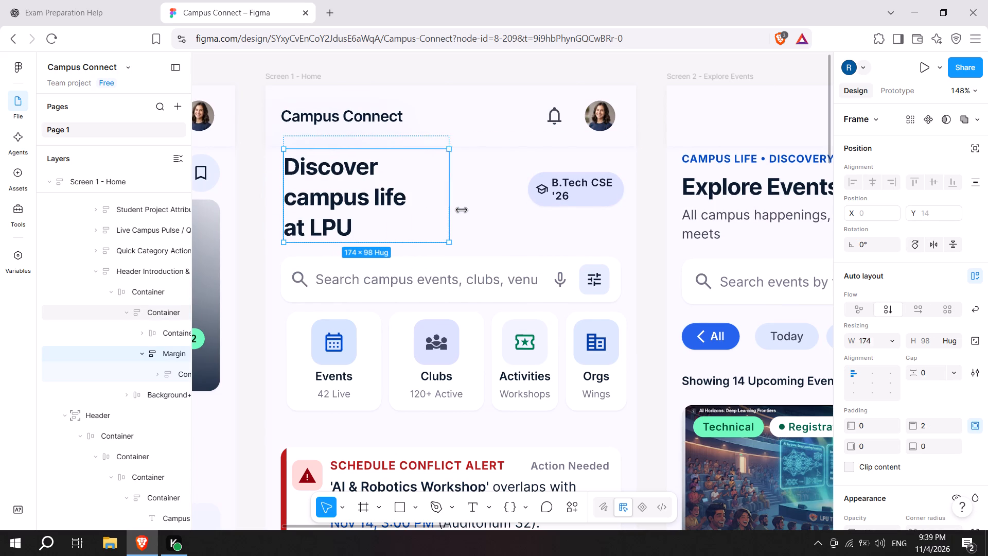
left_click_drag(462, 210, 478, 210)
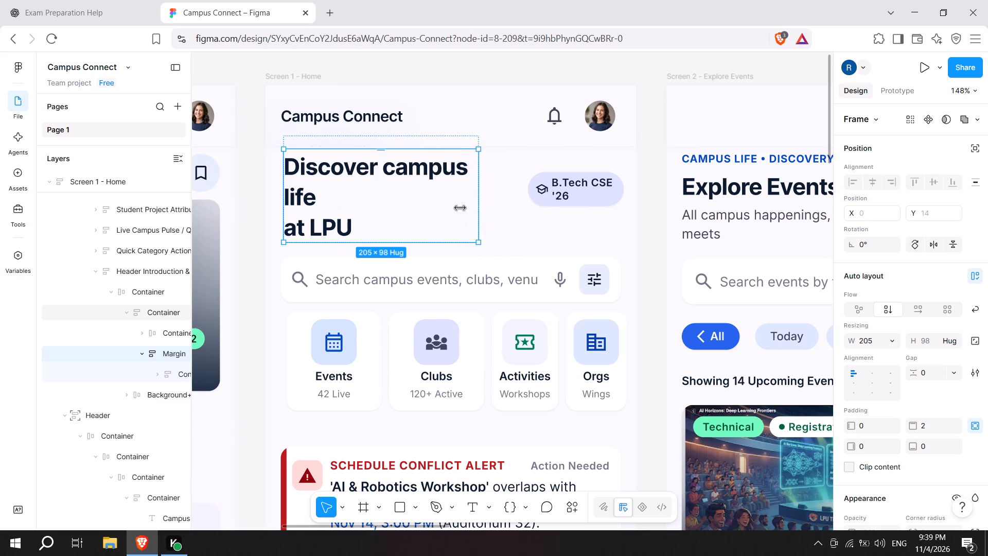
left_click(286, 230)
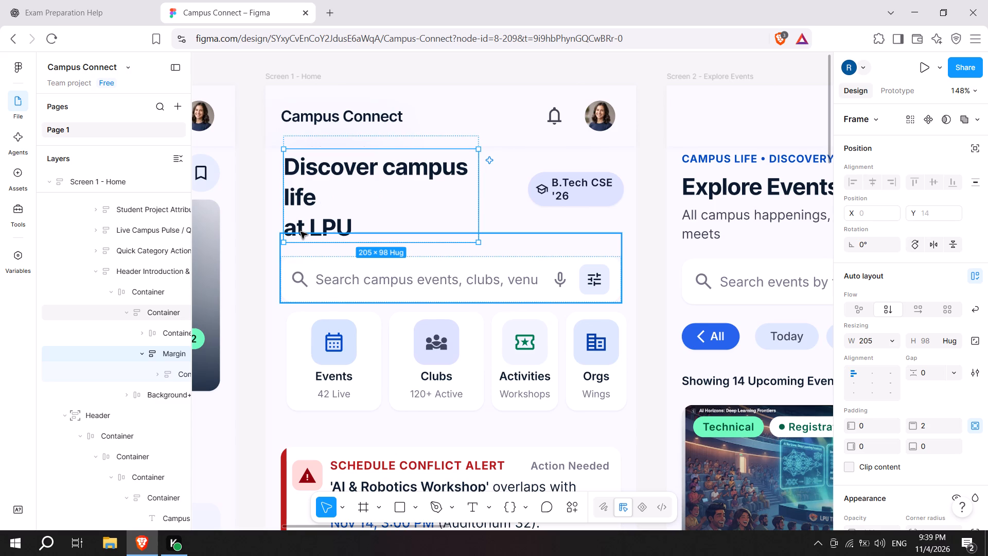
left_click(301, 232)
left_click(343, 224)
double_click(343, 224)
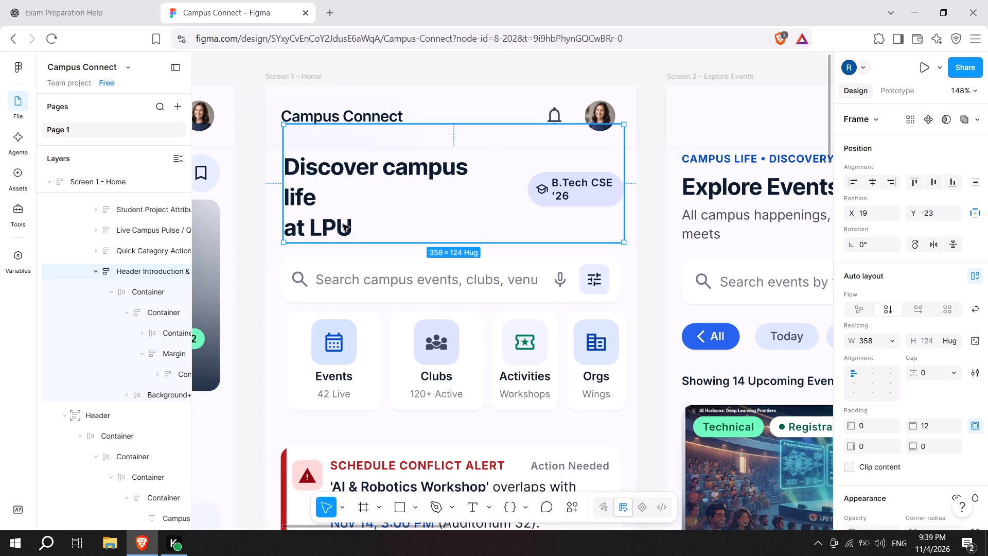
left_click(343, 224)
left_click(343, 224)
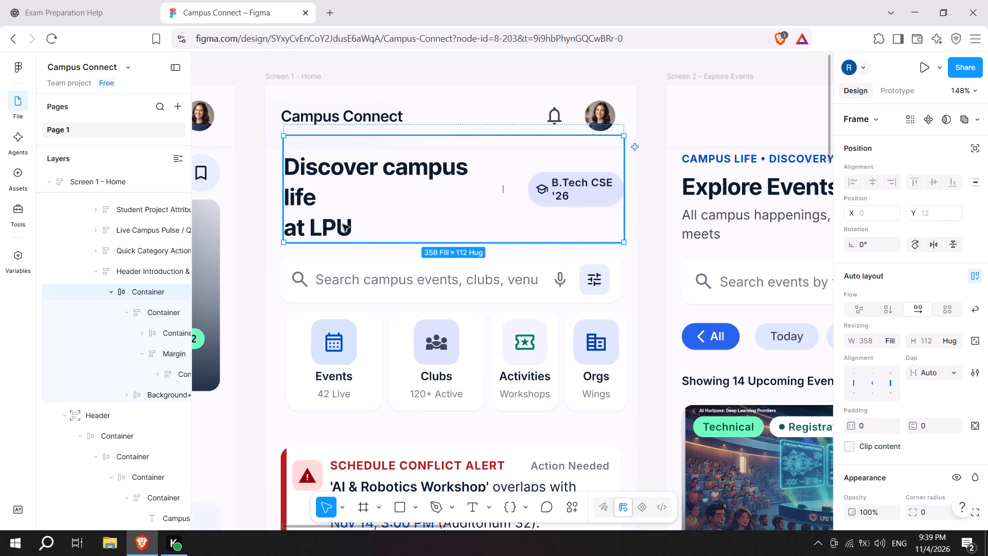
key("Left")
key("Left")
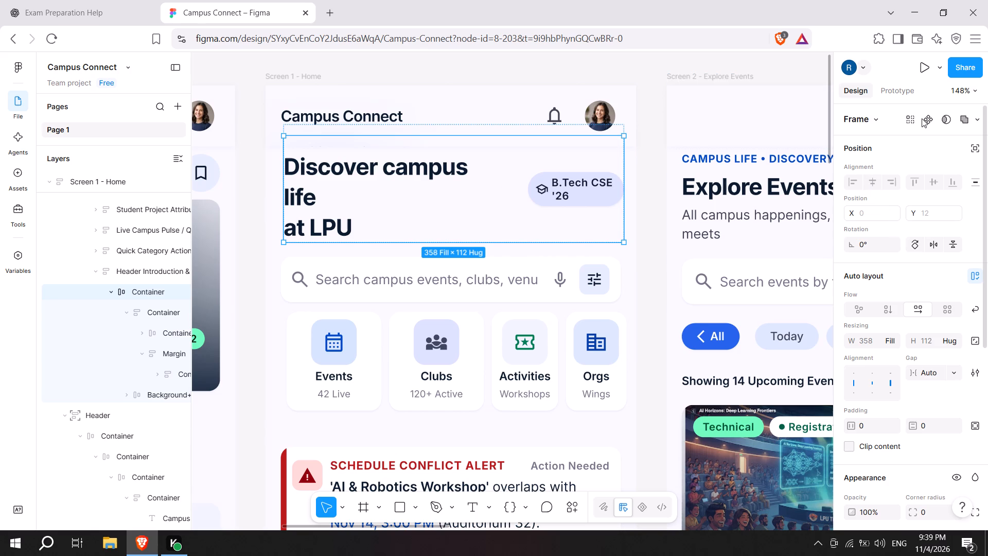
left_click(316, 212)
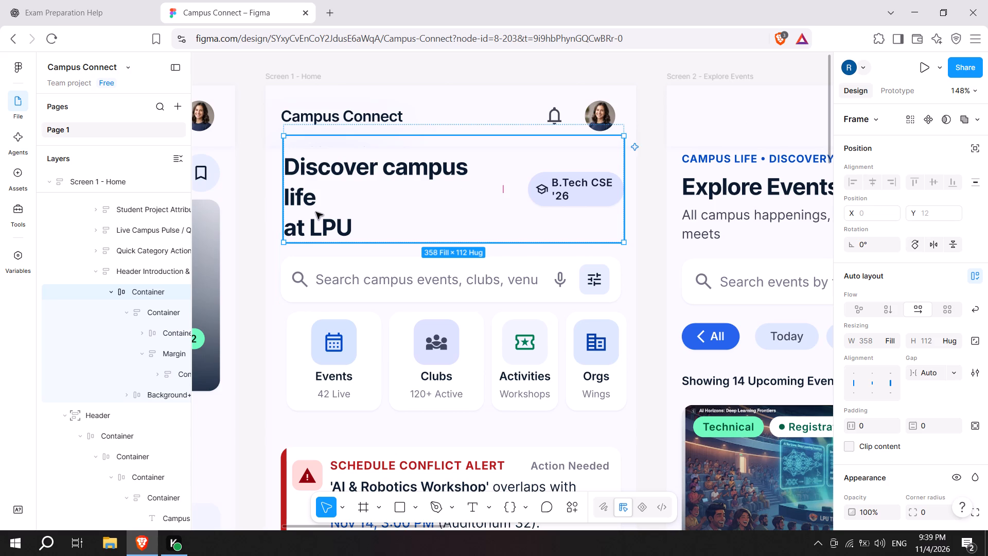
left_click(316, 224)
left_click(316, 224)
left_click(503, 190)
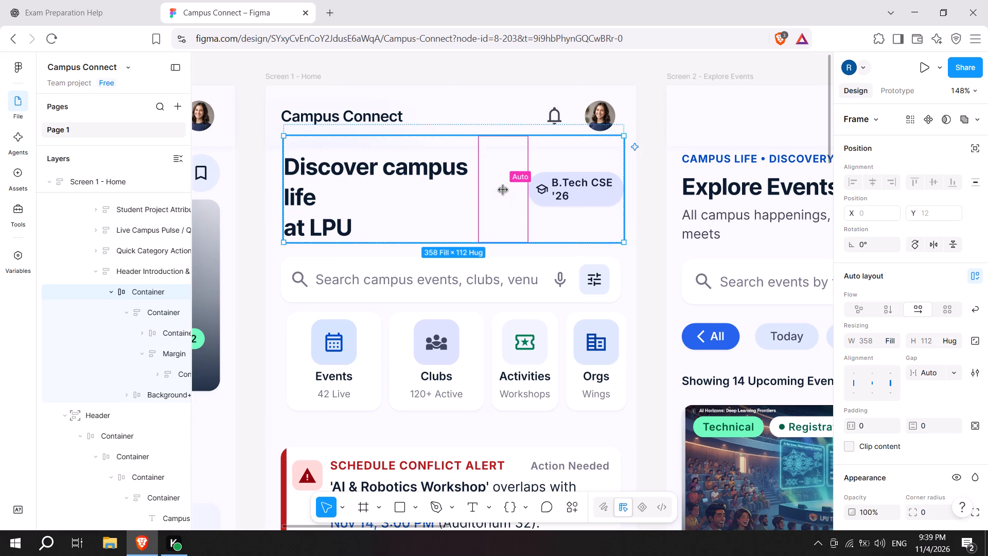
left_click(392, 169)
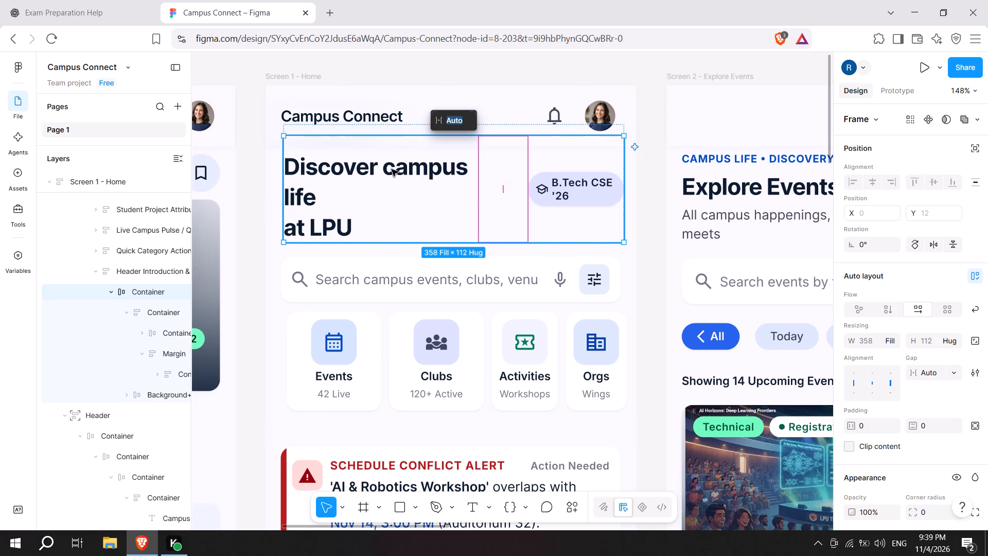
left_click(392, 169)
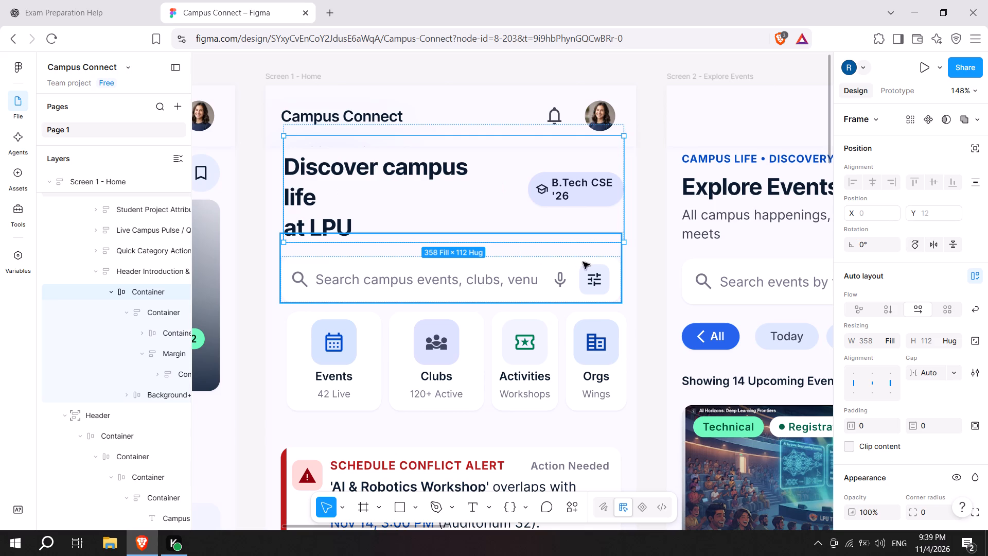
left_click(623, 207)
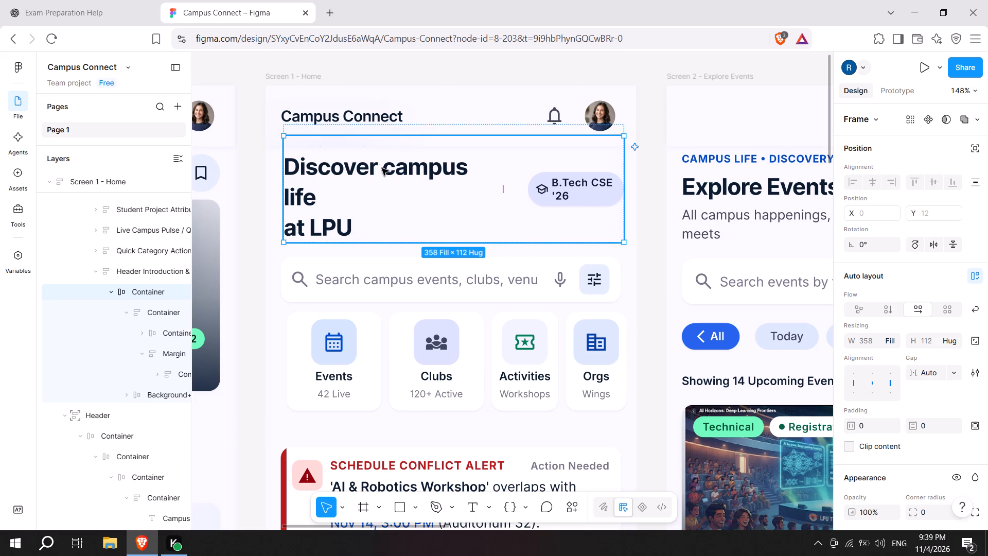
Widen the Margin frame around the "Discover campus life at LPU" heading to about 238 so it wraps onto two lines.
triple_click(376, 164)
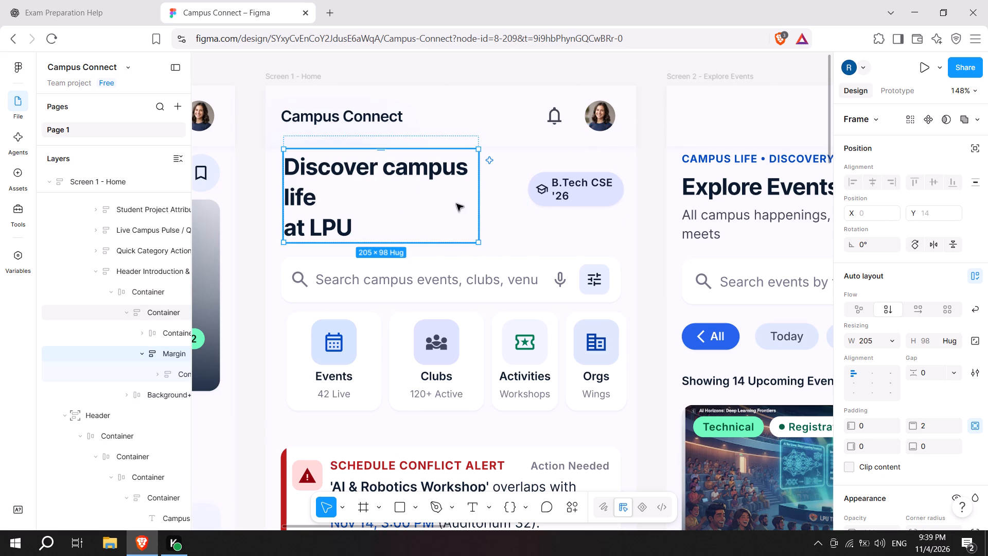
left_click_drag(482, 201, 536, 202)
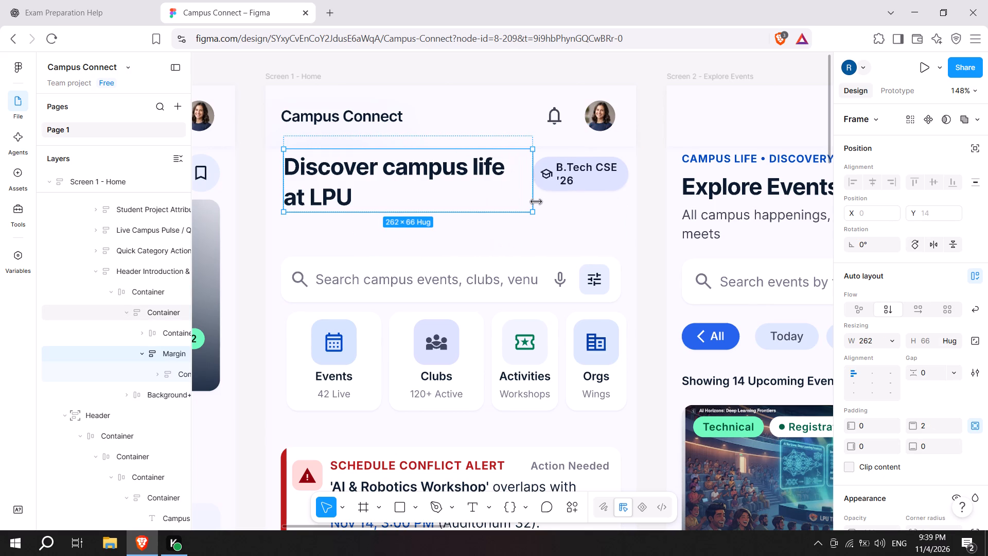
left_click_drag(536, 202, 520, 193)
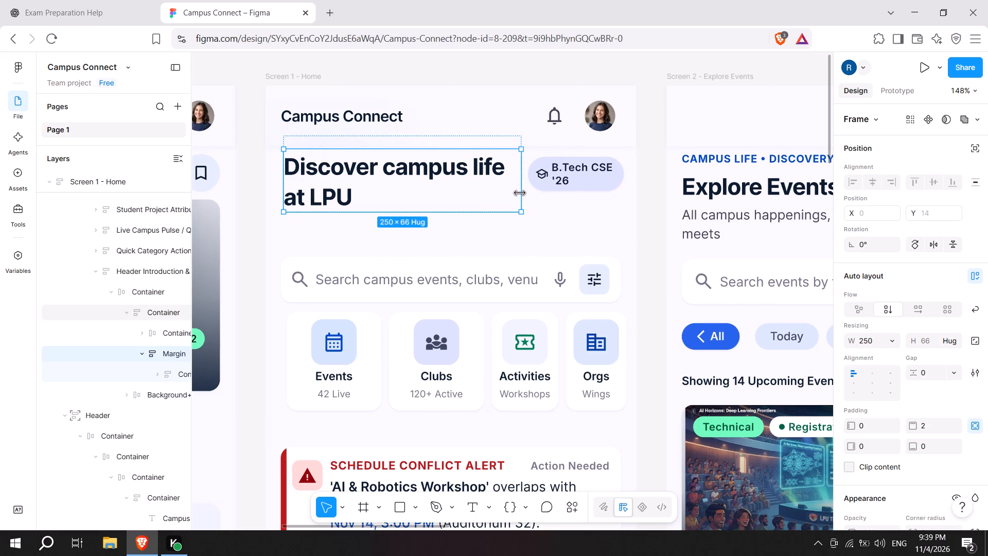
left_click_drag(520, 193, 508, 189)
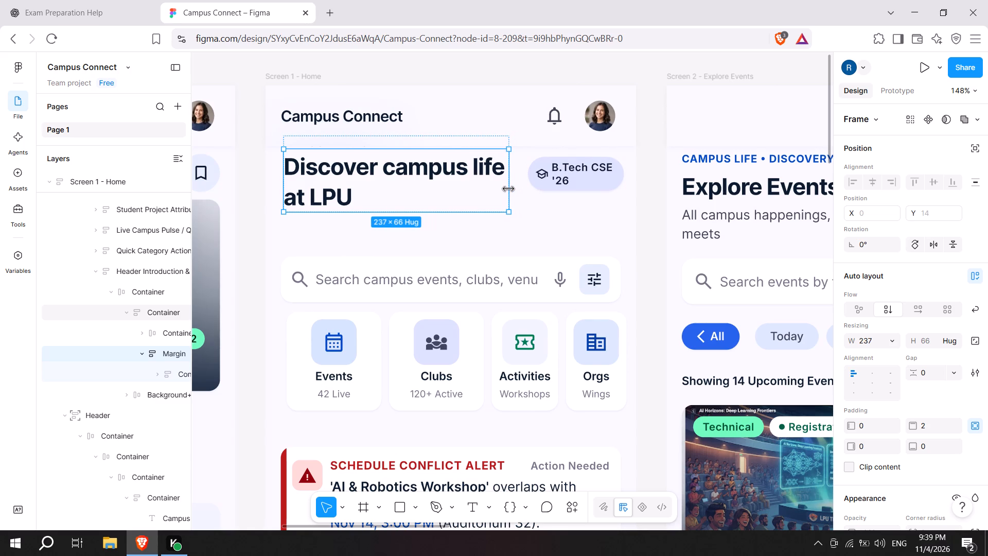
left_click_drag(508, 189, 509, 186)
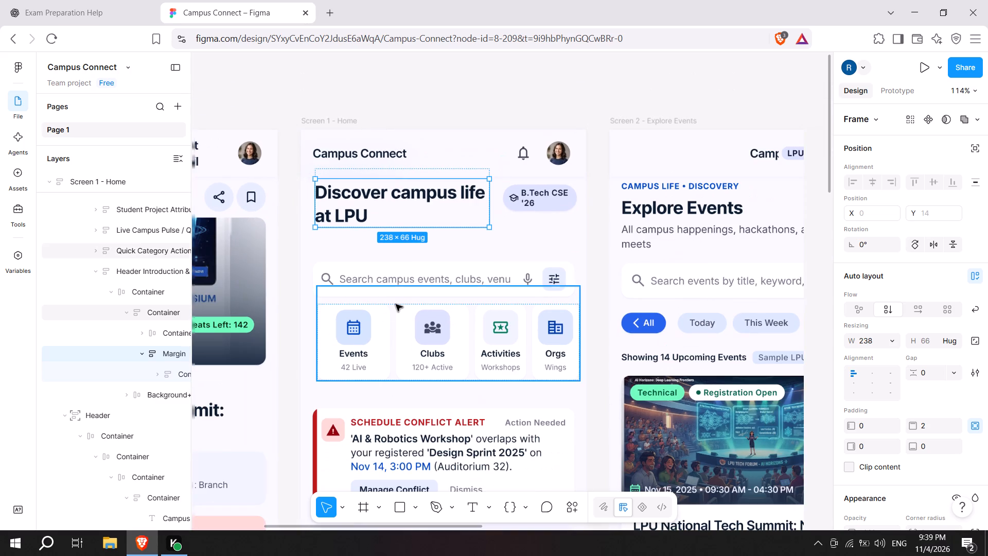
Move the search bar frame on the Home screen up to X 16, Y 78, closer to the heading.
left_click(394, 281)
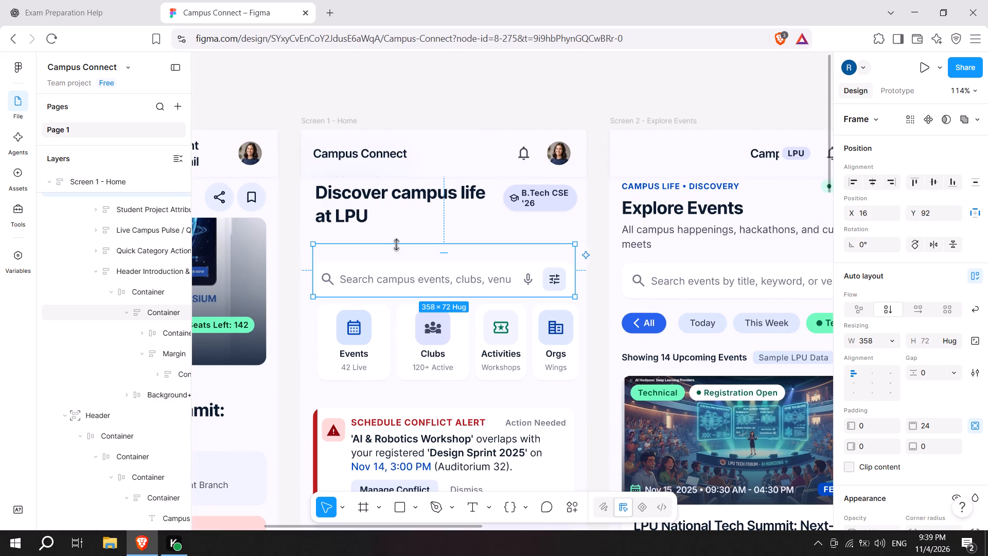
left_click_drag(397, 258, 397, 247)
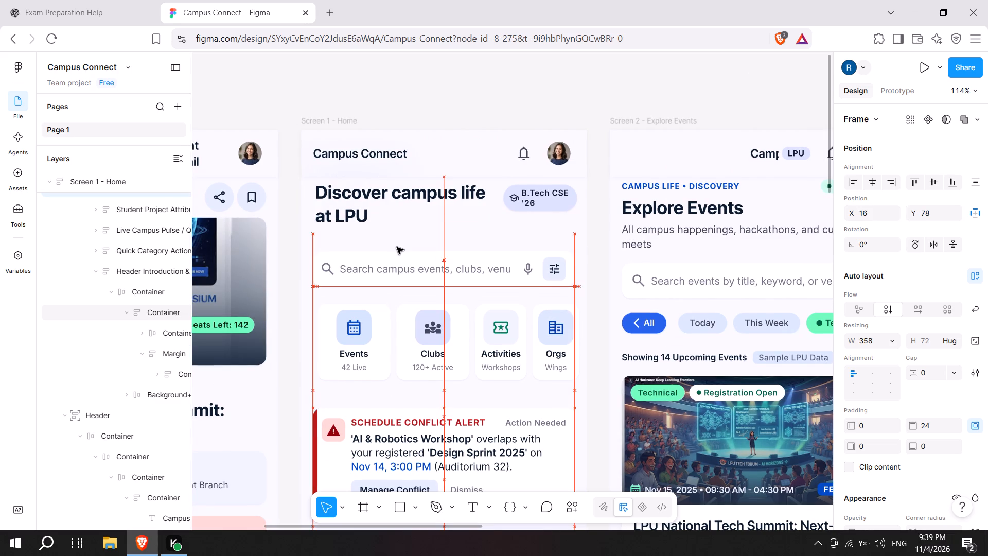
left_click_drag(397, 247, 396, 249)
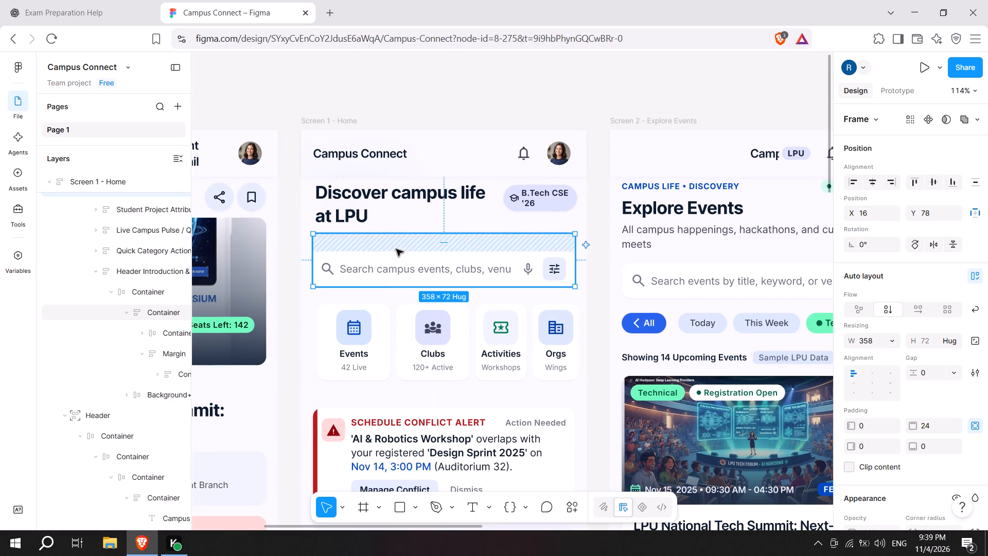
Move the quick category row with Events, Clubs, Activities and Orgs to X 16, Y 142 beneath the search bar.
scroll(393, 362, "down", 1)
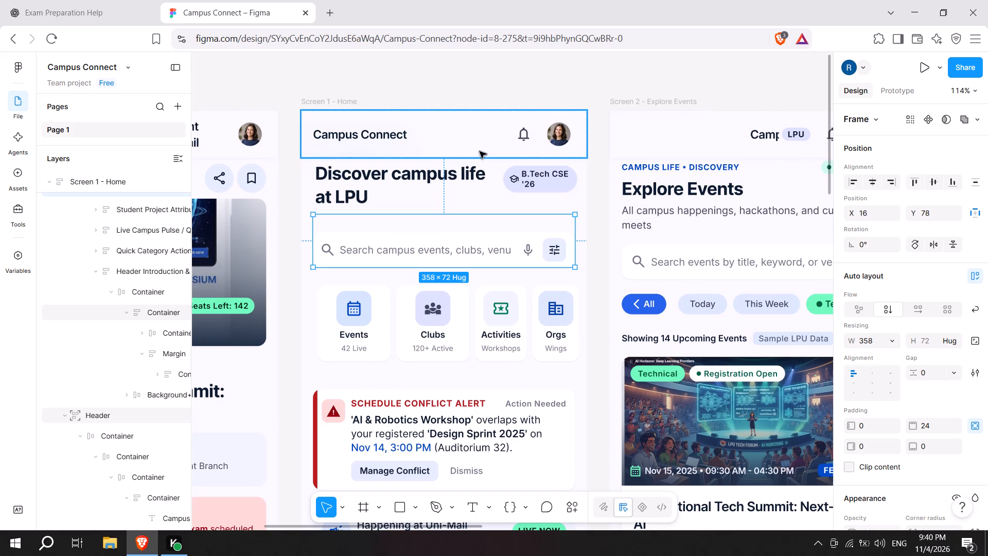
left_click(525, 180)
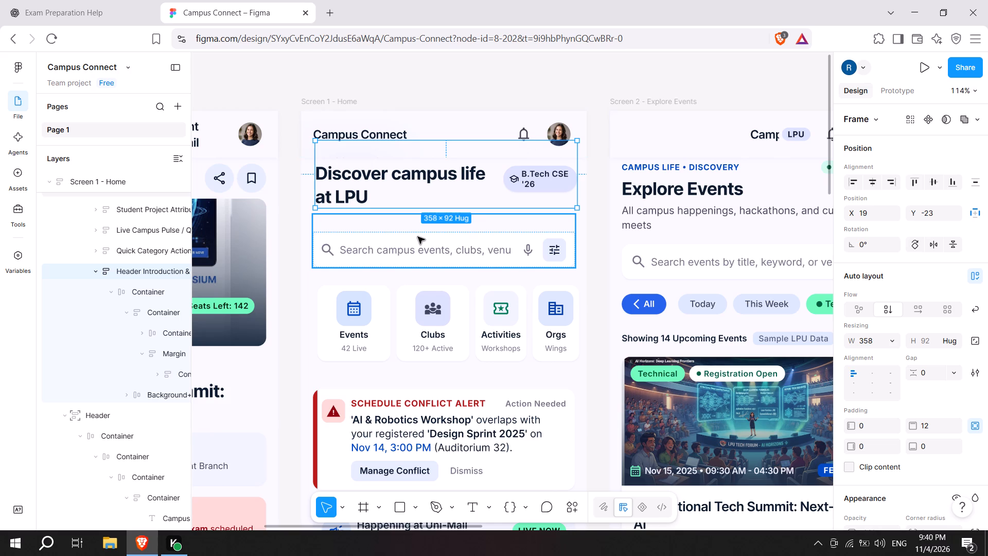
scroll(418, 237, "down", 1)
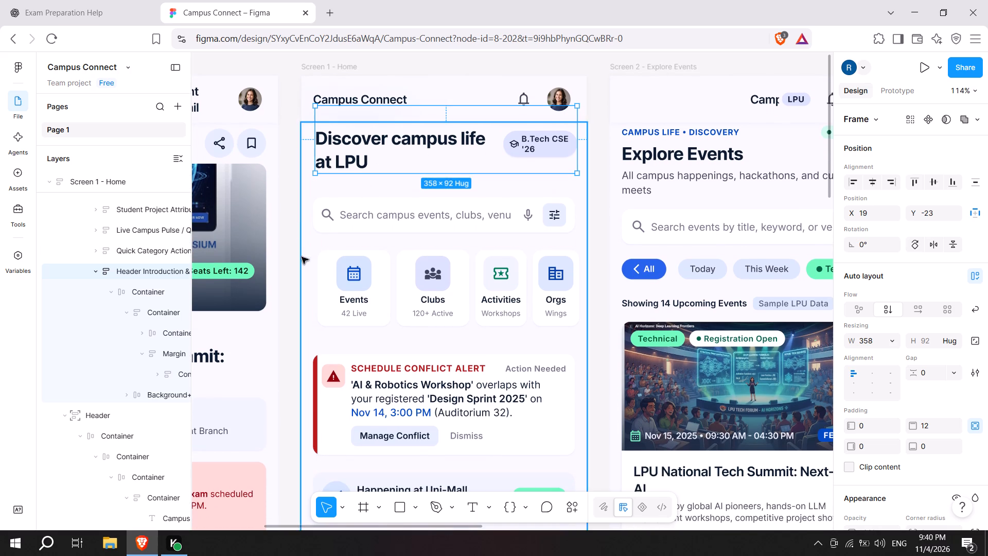
scroll(359, 293, "down", 1)
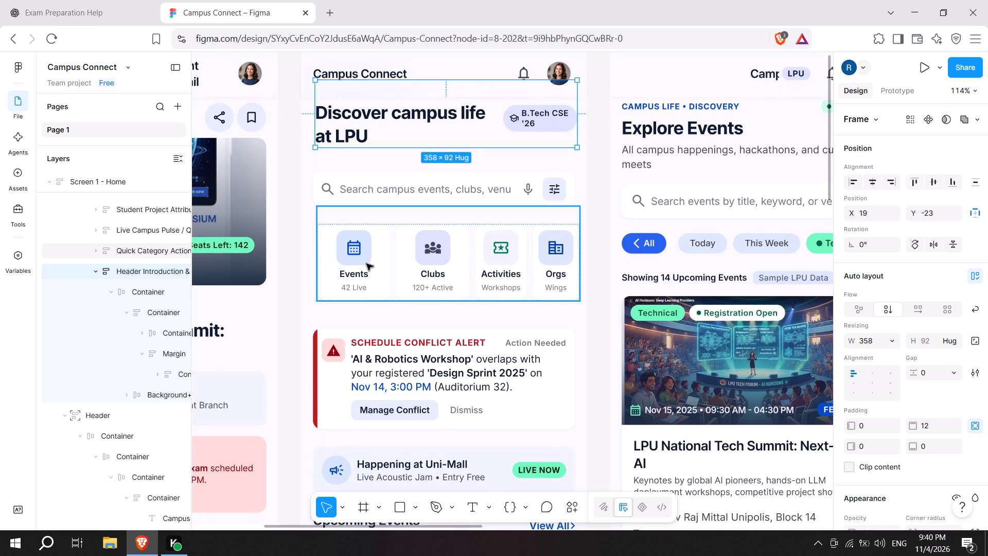
left_click(366, 260)
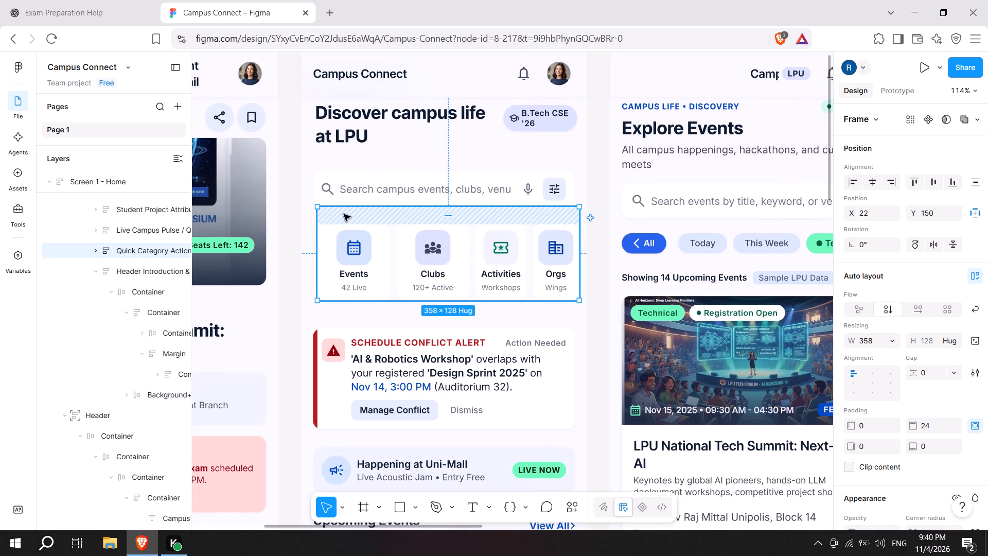
left_click_drag(344, 214, 339, 211)
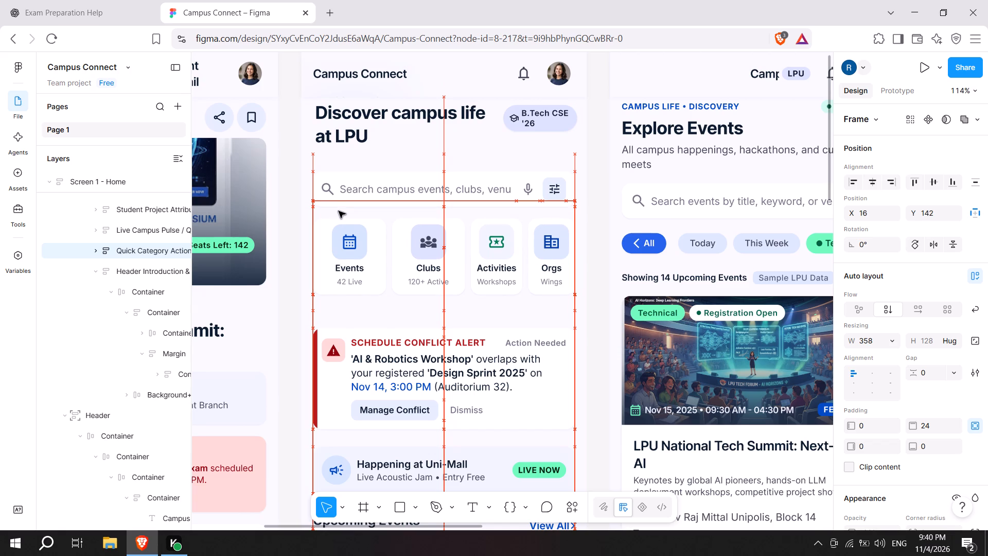
left_click_drag(339, 211, 339, 210)
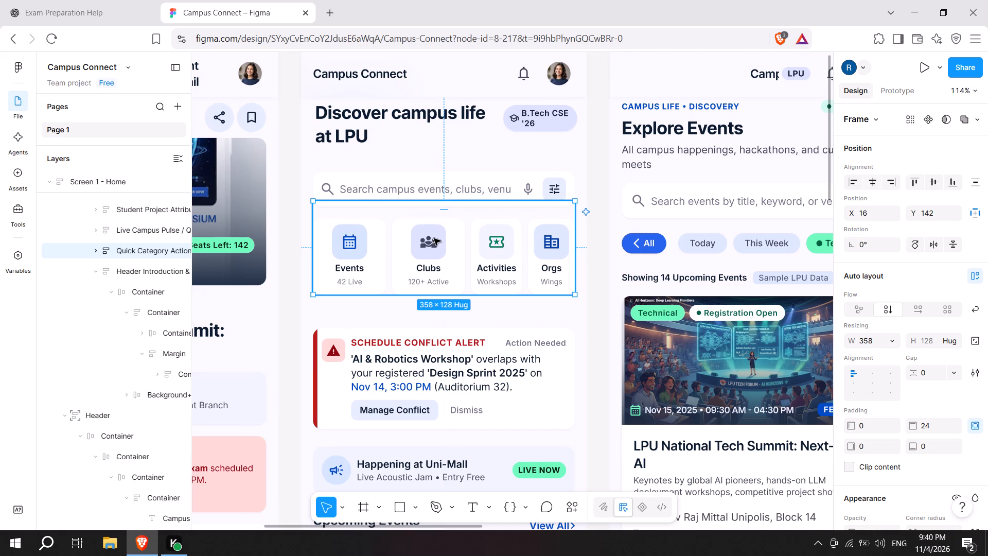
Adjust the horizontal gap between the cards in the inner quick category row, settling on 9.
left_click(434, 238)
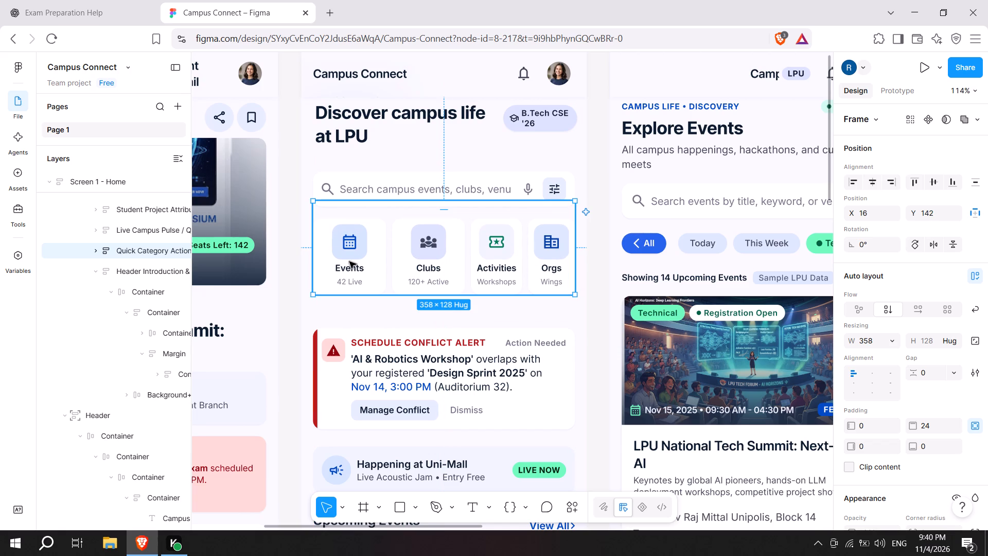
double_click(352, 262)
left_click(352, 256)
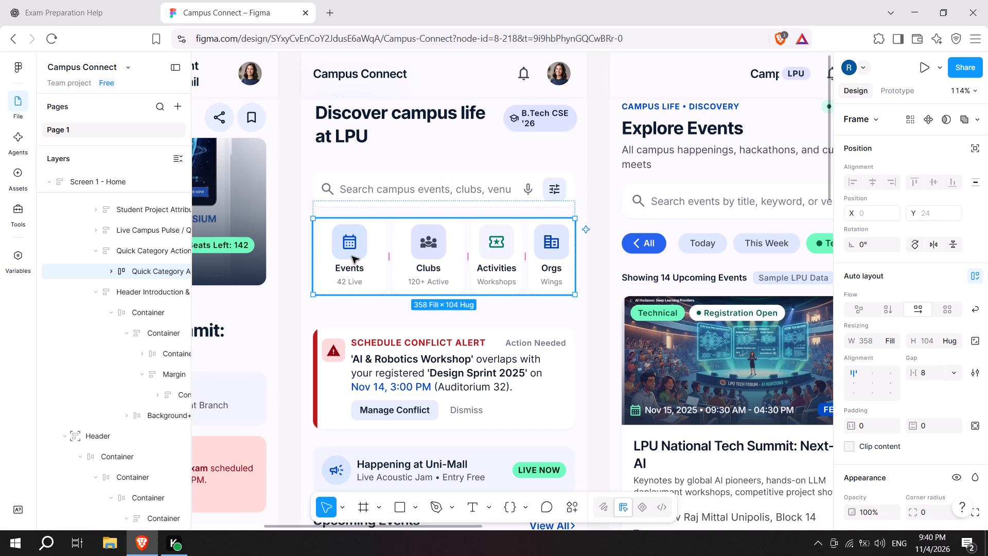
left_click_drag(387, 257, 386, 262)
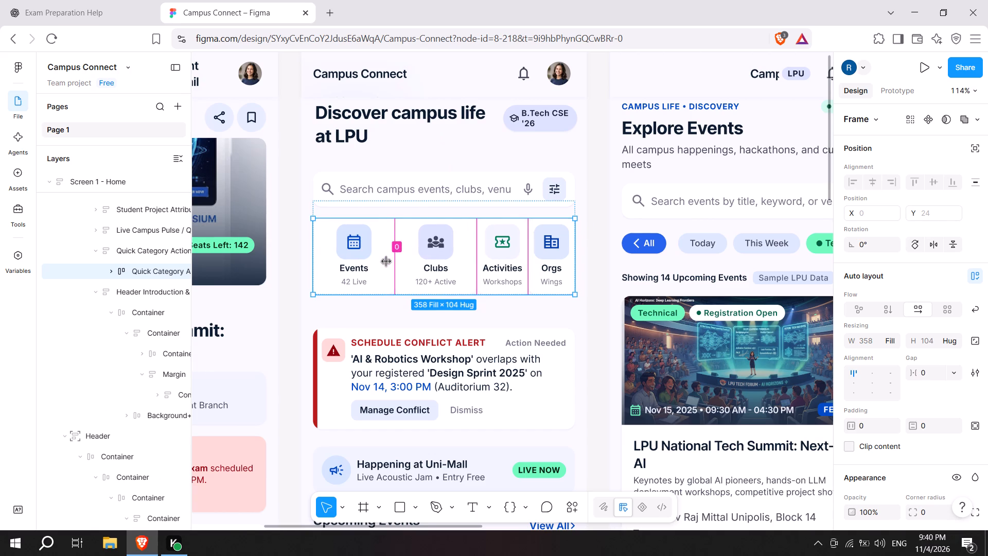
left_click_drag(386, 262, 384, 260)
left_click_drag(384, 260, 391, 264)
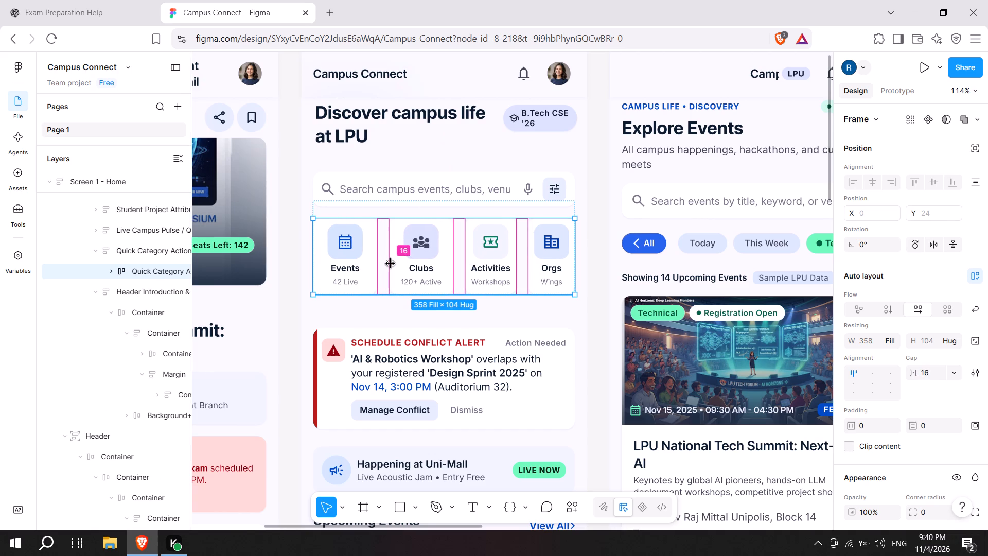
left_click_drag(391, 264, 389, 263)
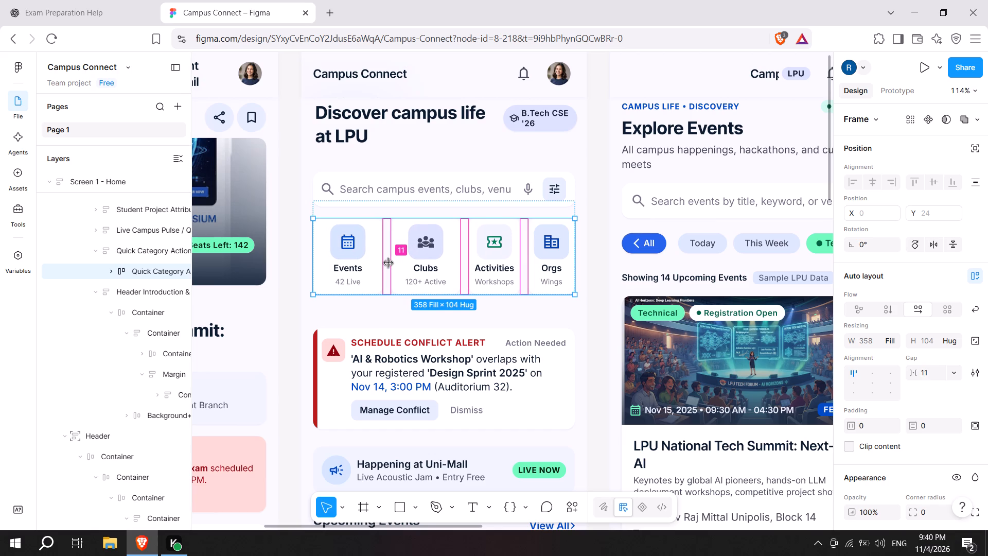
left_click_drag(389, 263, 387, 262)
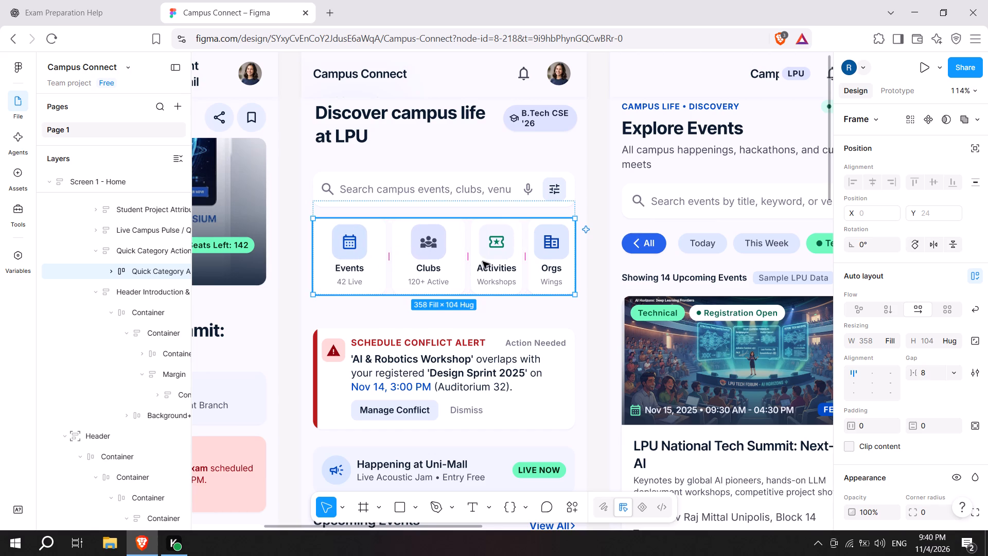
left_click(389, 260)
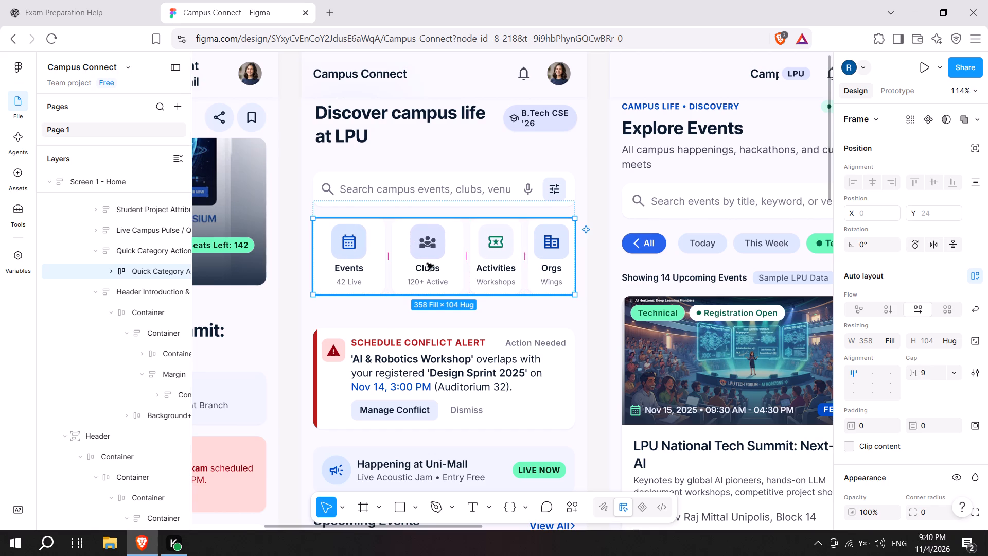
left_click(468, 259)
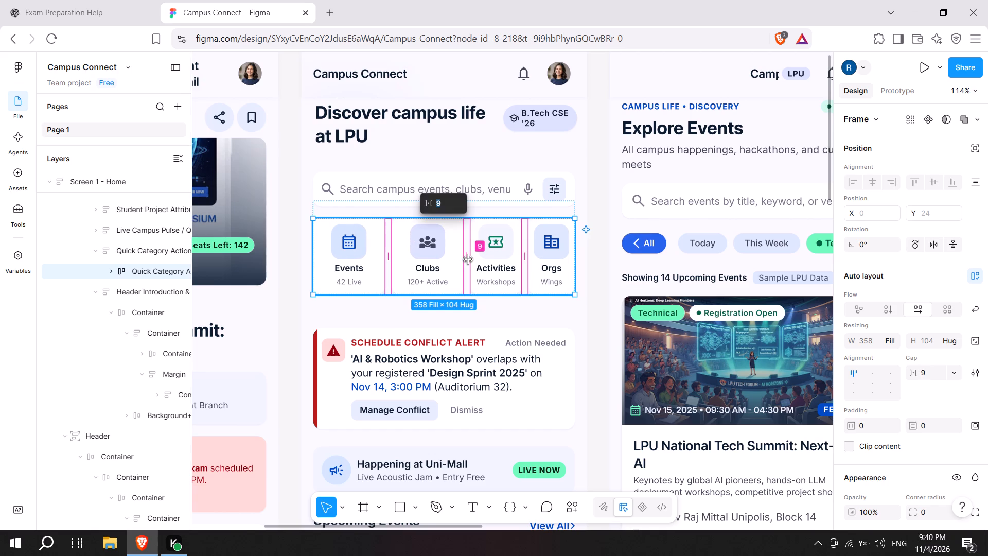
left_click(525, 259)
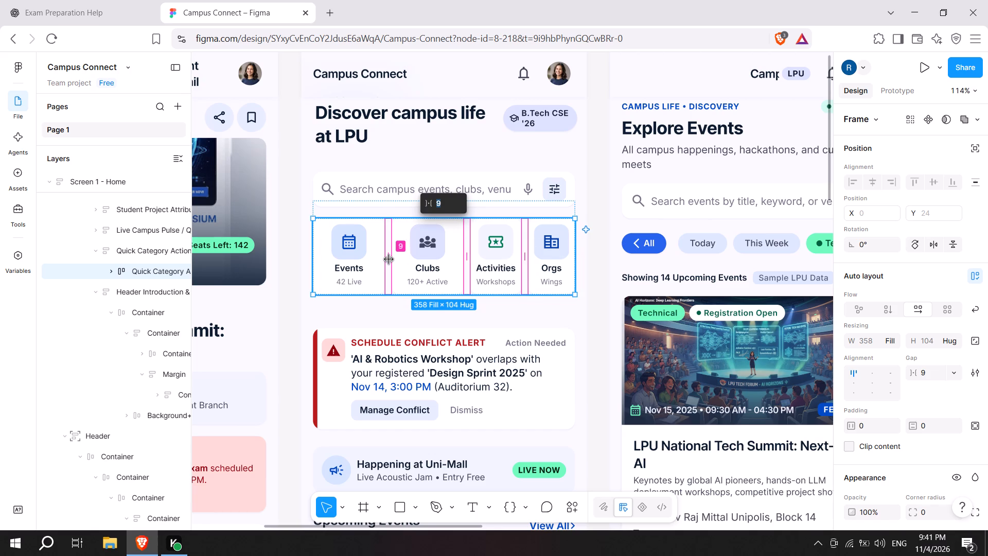
Widen the gap between the Events, Clubs, Activities and Orgs cards to 26 and deselect the row.
left_click_drag(389, 259, 397, 261)
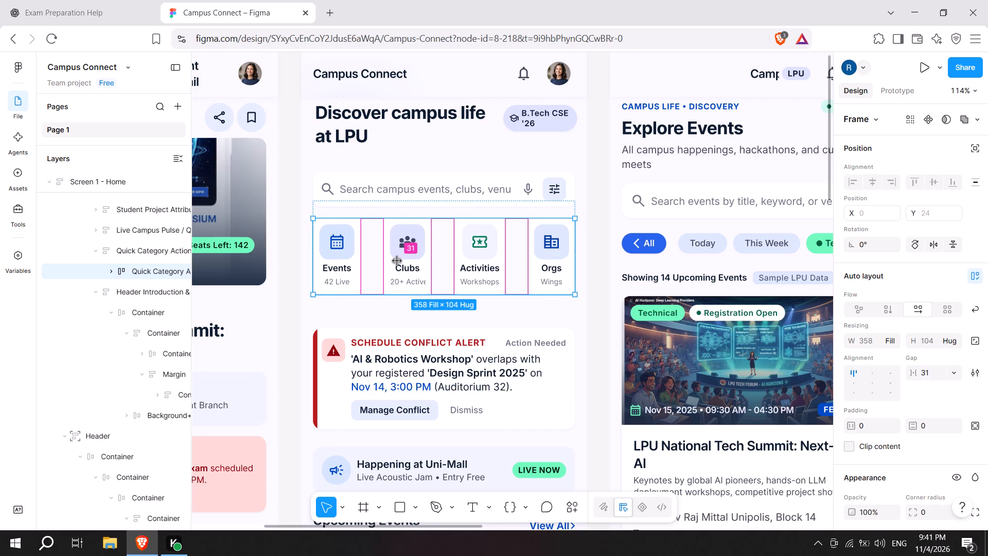
left_click_drag(397, 261, 395, 261)
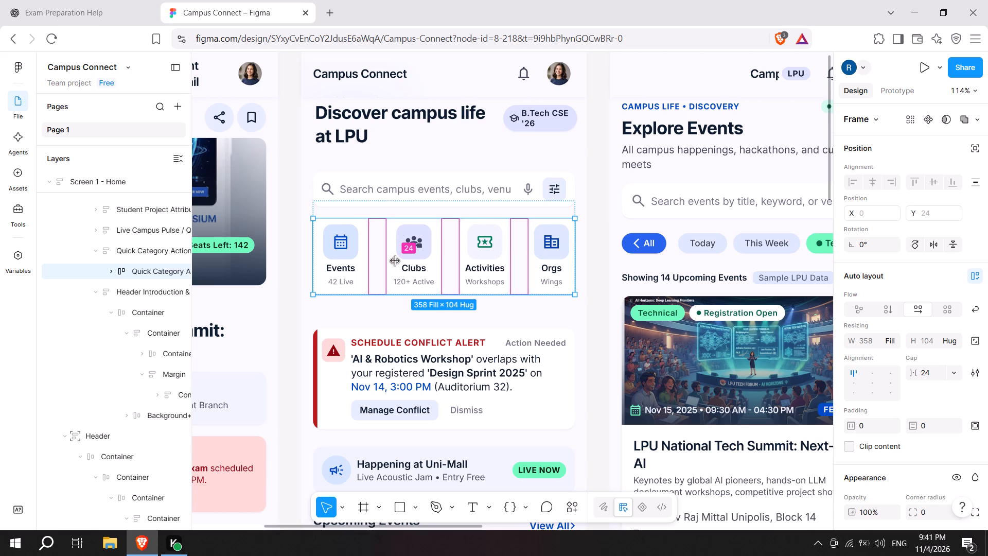
left_click_drag(395, 261, 399, 264)
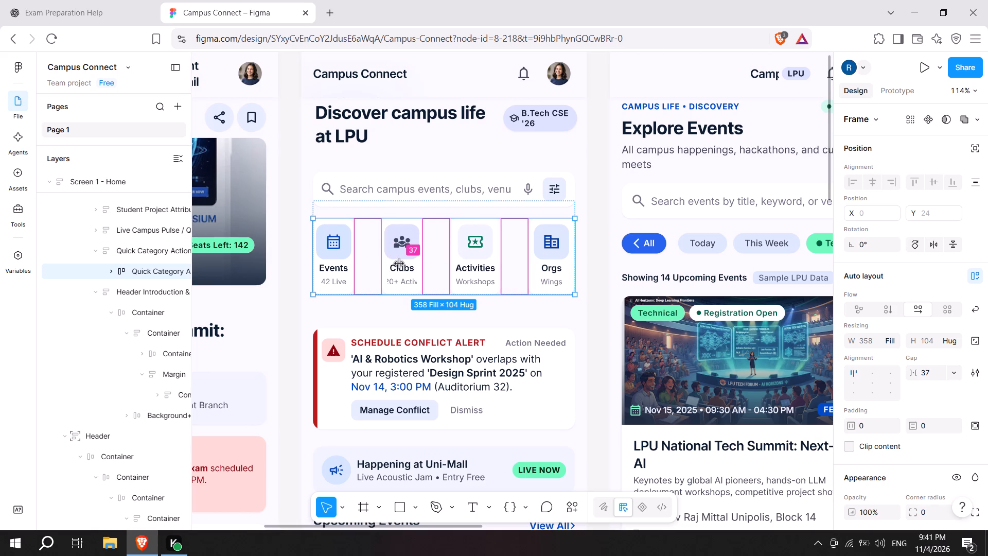
left_click_drag(399, 264, 393, 262)
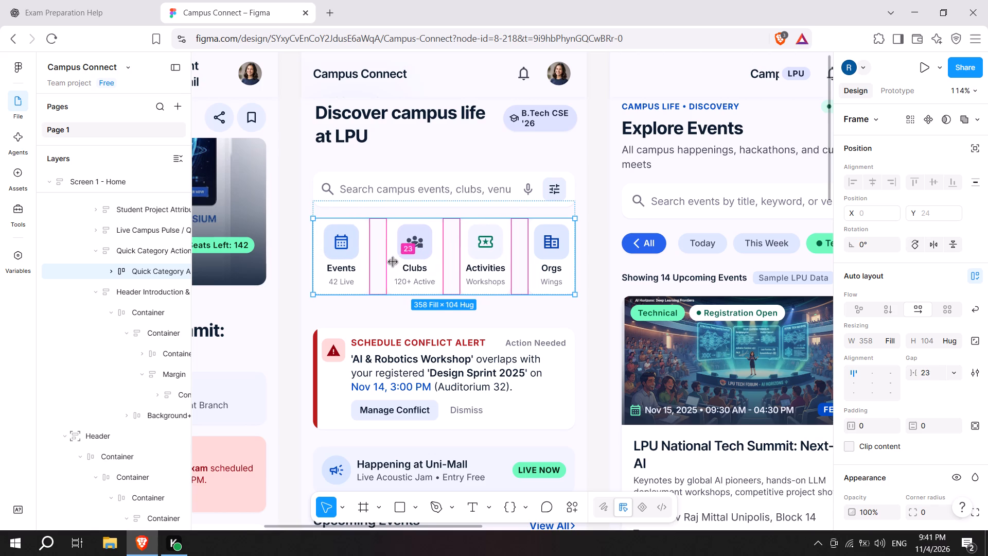
left_click_drag(393, 262, 396, 262)
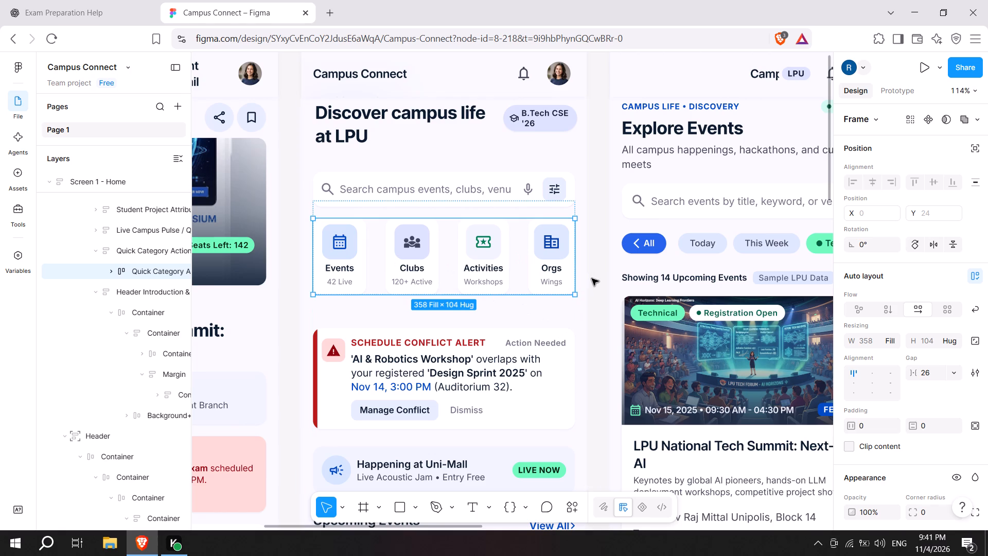
left_click(605, 232)
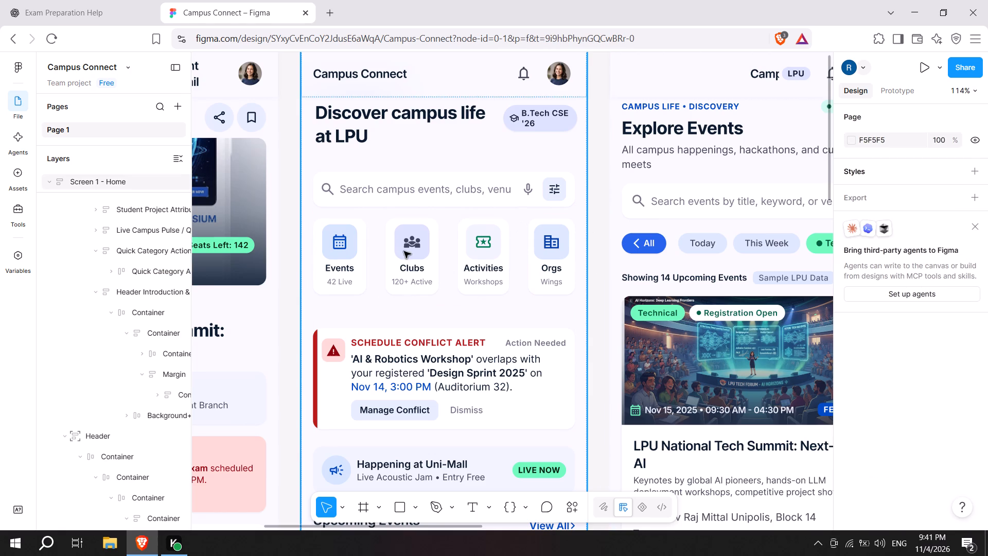
Widen the Orgs card in the quick category row to 69, extending it toward the Activities card.
left_click(556, 230)
double_click(556, 230)
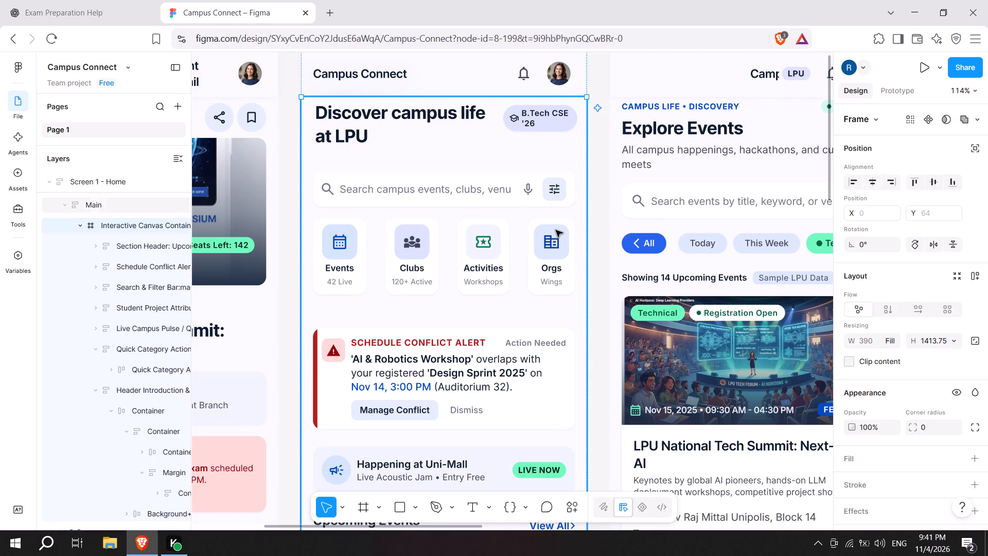
left_click(556, 230)
double_click(551, 241)
left_click(551, 241)
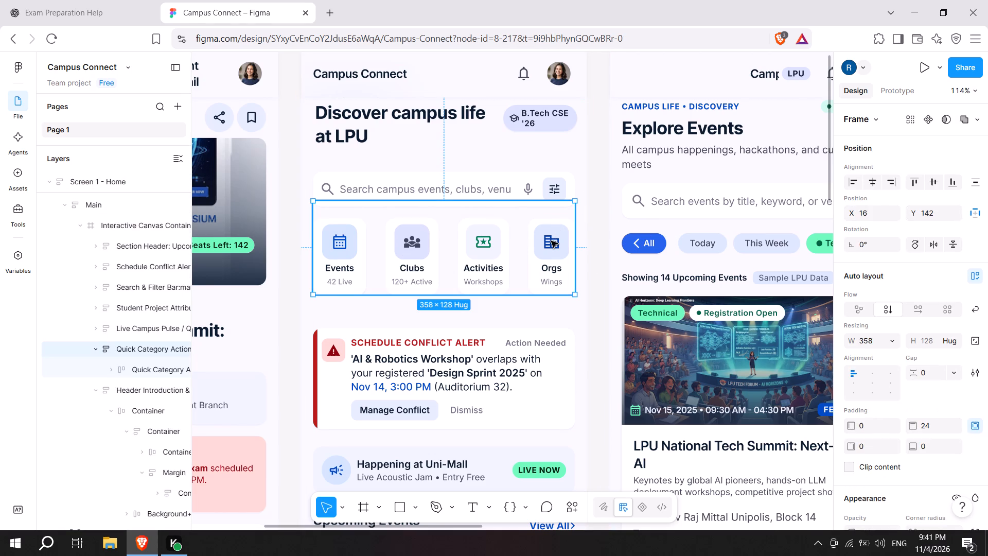
triple_click(551, 241)
left_click(551, 241)
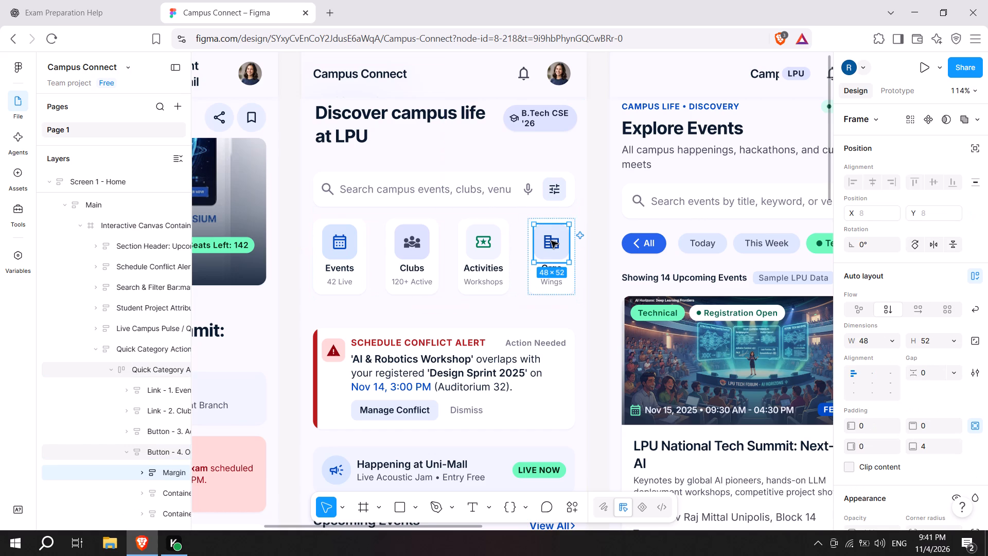
left_click(531, 271)
left_click(524, 269)
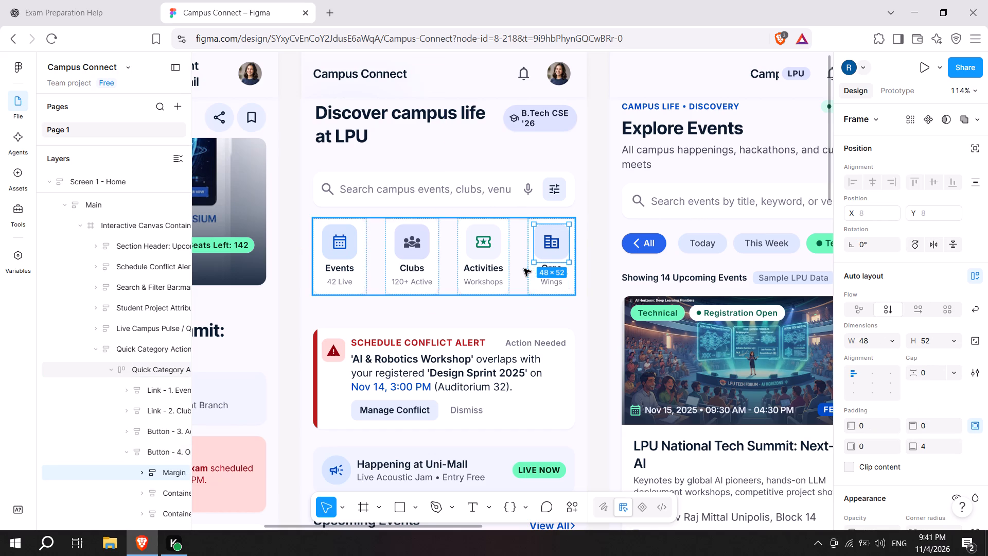
double_click(557, 259)
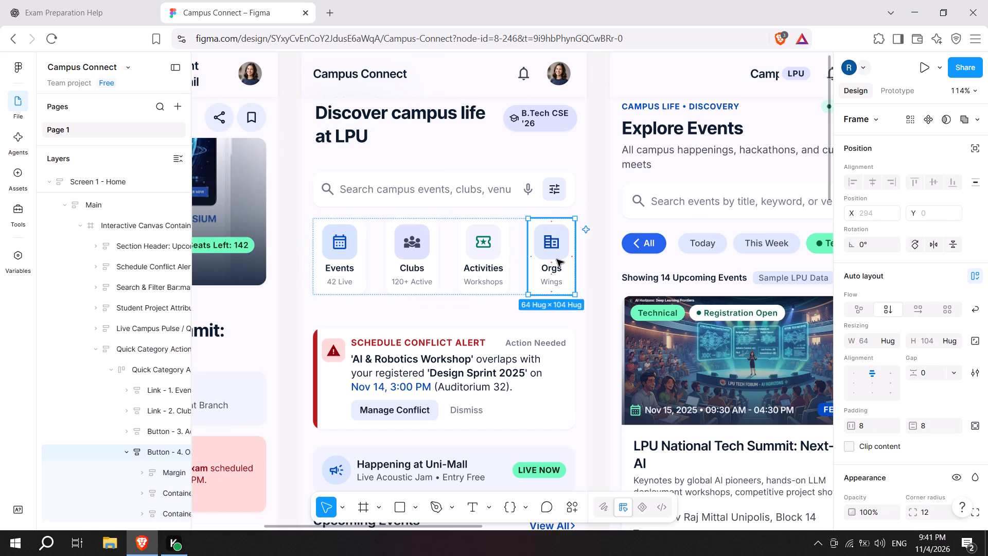
left_click(527, 252)
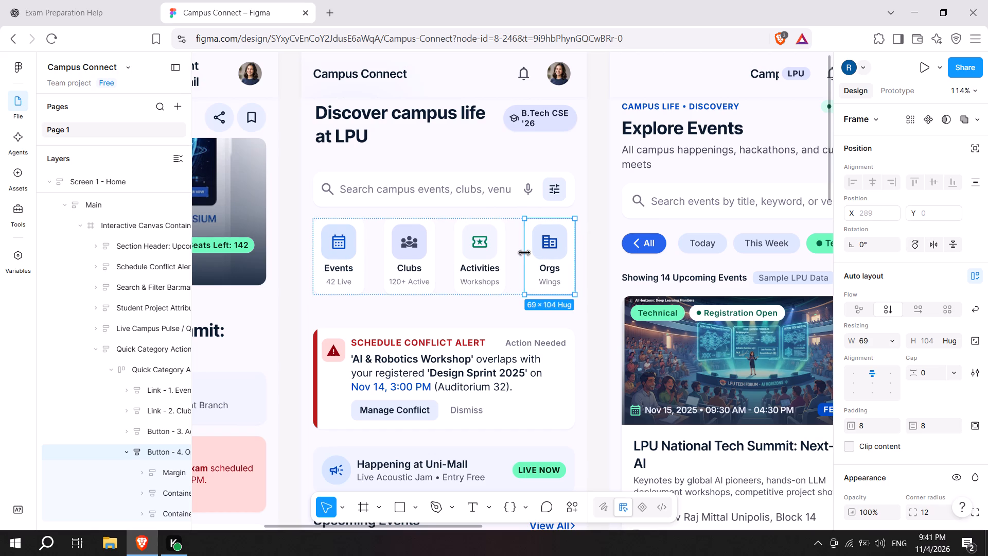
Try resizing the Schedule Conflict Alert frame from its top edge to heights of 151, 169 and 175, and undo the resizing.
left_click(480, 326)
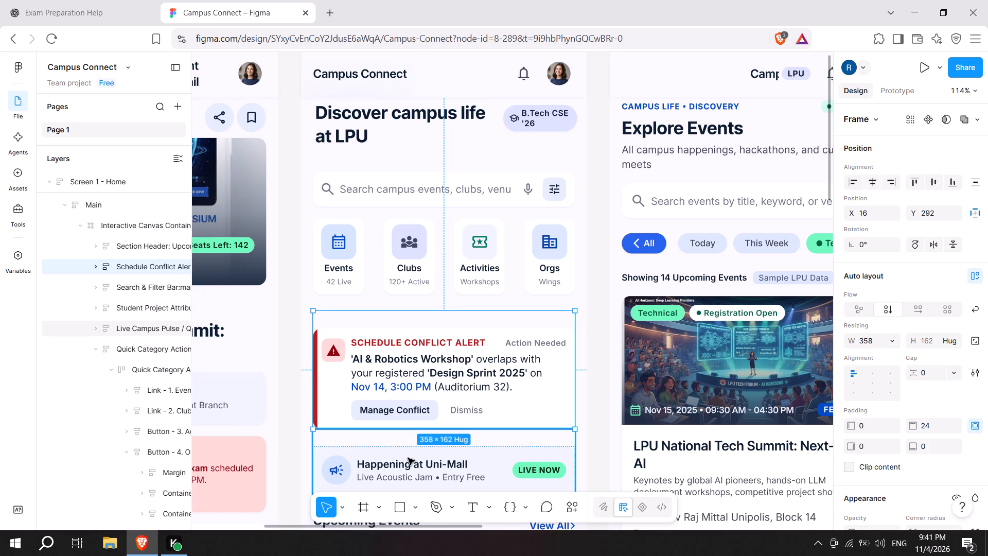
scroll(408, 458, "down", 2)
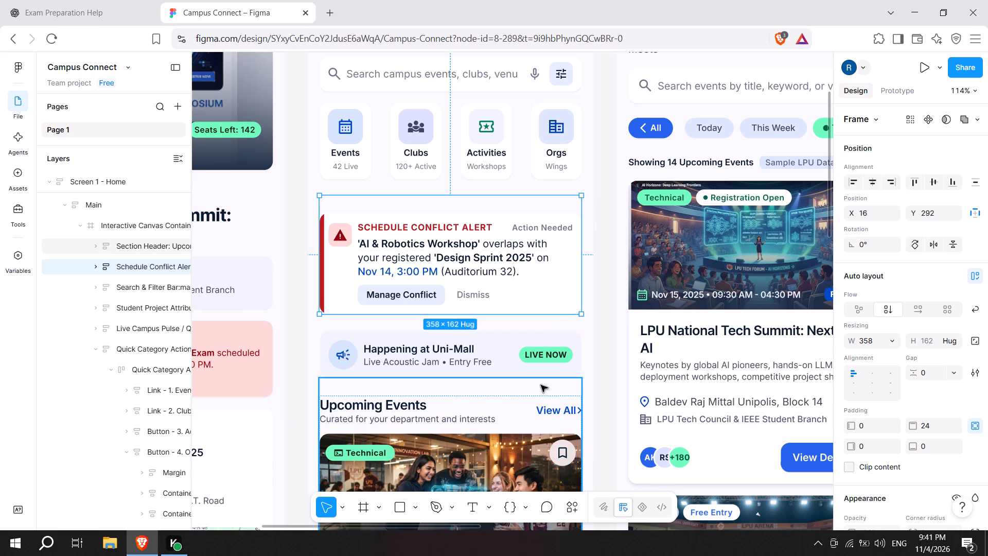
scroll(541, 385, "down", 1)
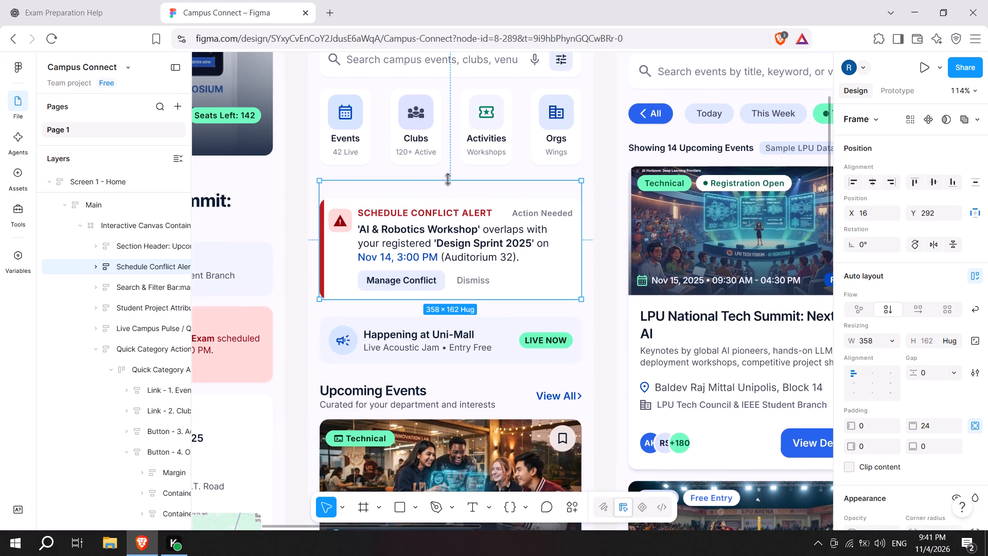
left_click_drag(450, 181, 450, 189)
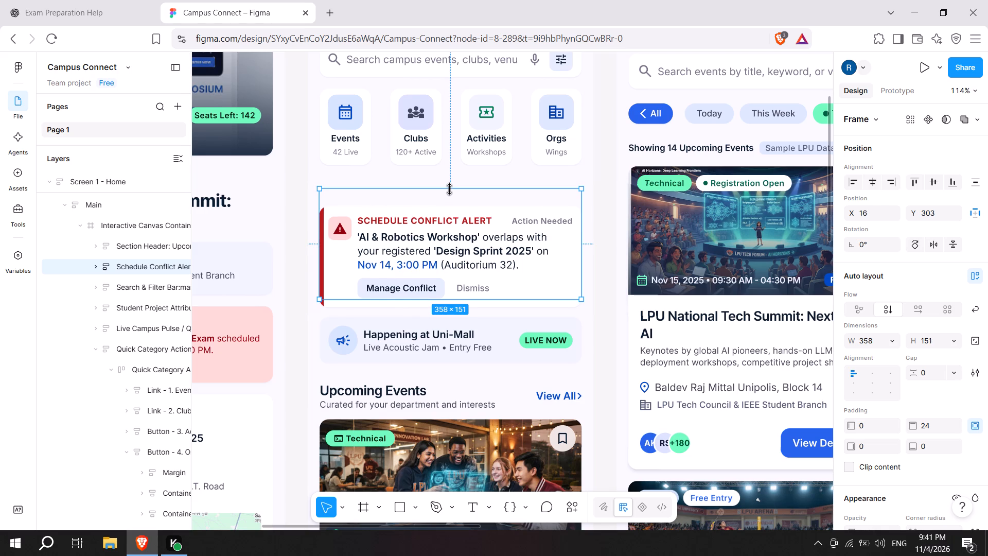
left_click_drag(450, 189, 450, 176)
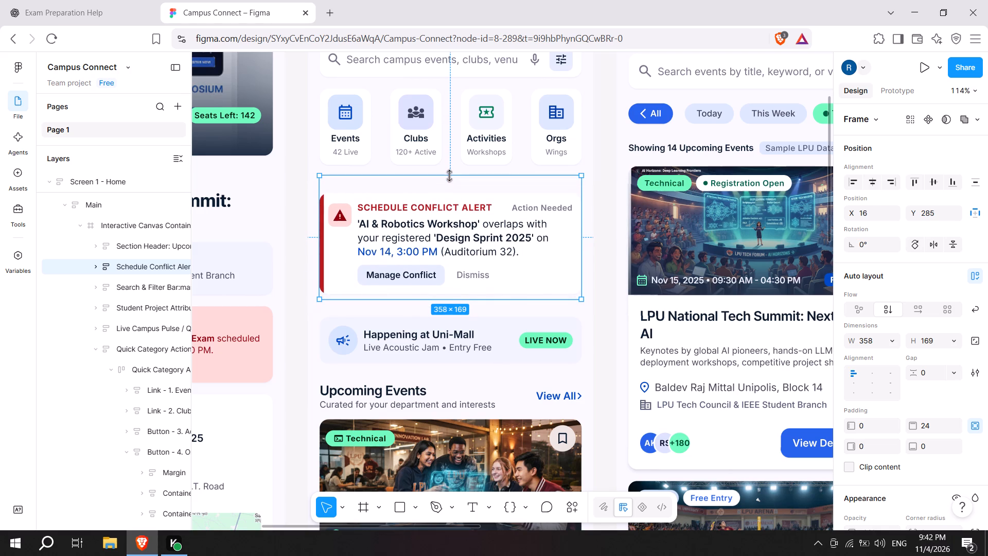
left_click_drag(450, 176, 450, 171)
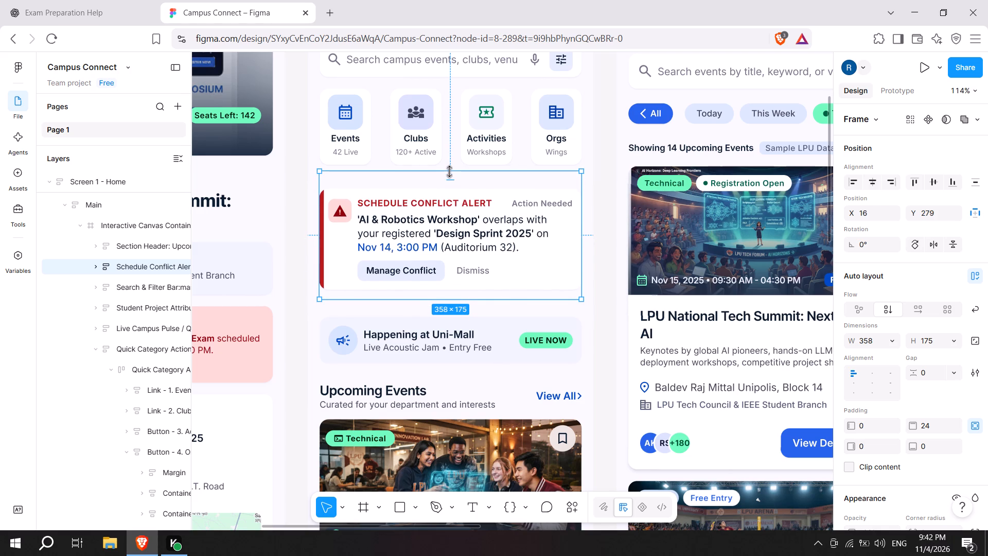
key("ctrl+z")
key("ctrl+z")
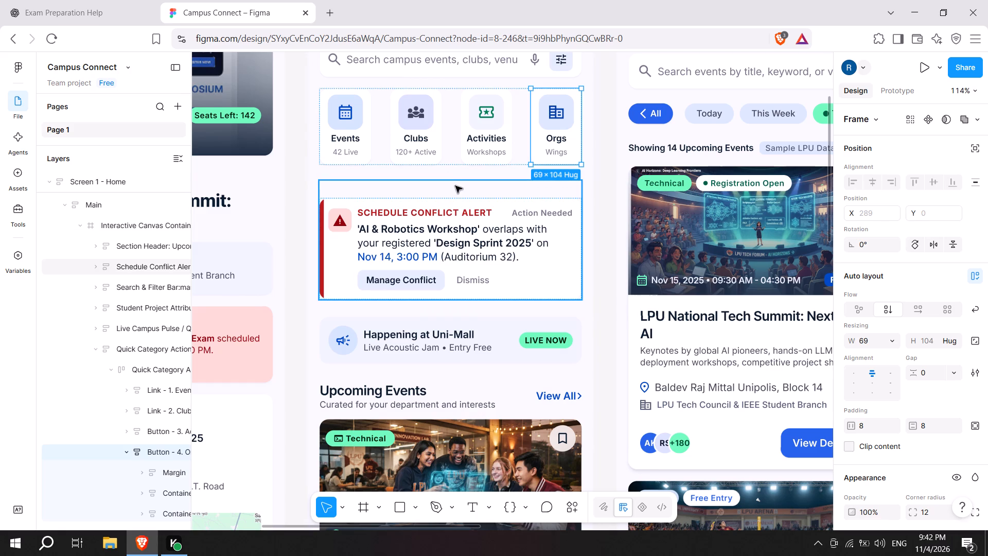
Move the Schedule Conflict Alert frame up to X 16, Y 281, closer to the quick category cards.
left_click(472, 260)
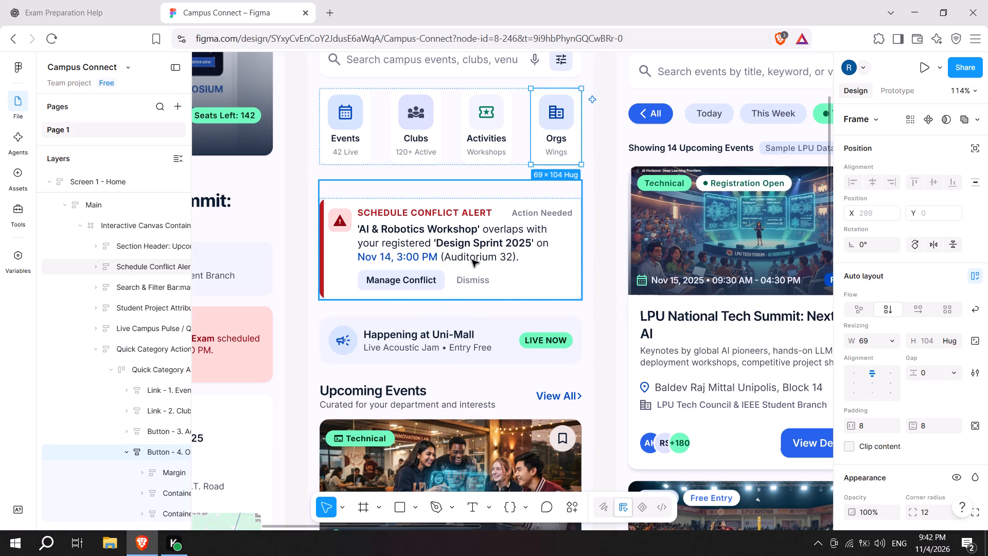
left_click(472, 260)
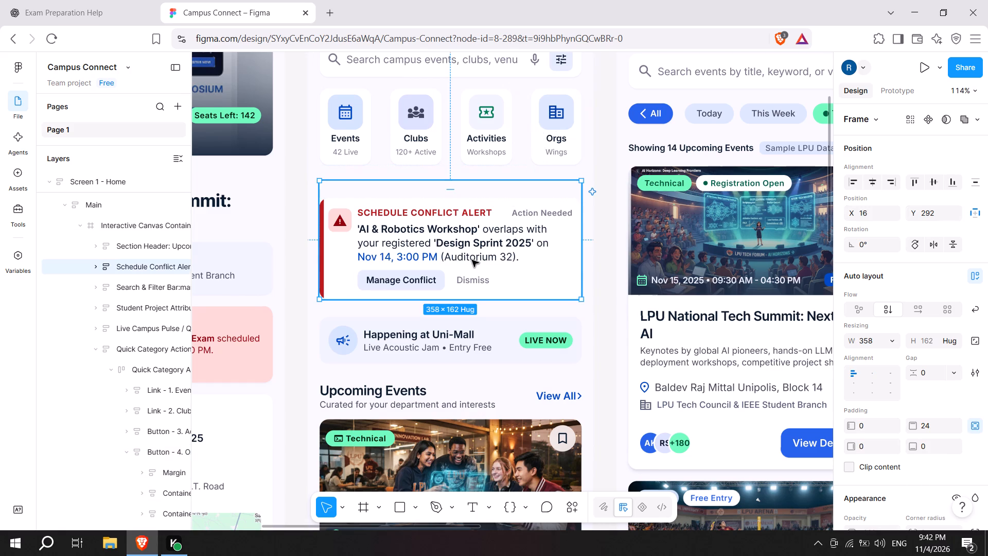
left_click_drag(553, 200, 553, 196)
left_click_drag(553, 196, 553, 193)
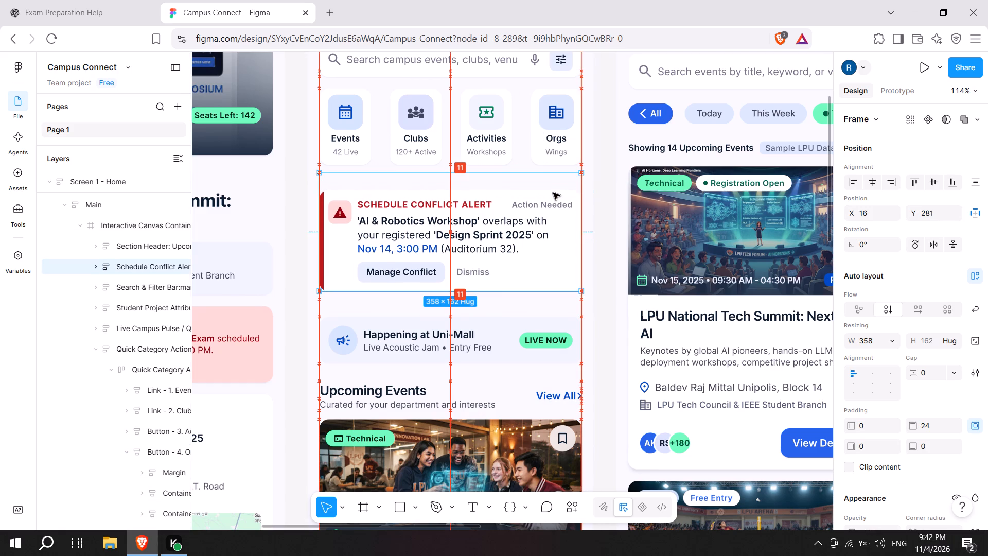
left_click_drag(553, 193, 553, 192)
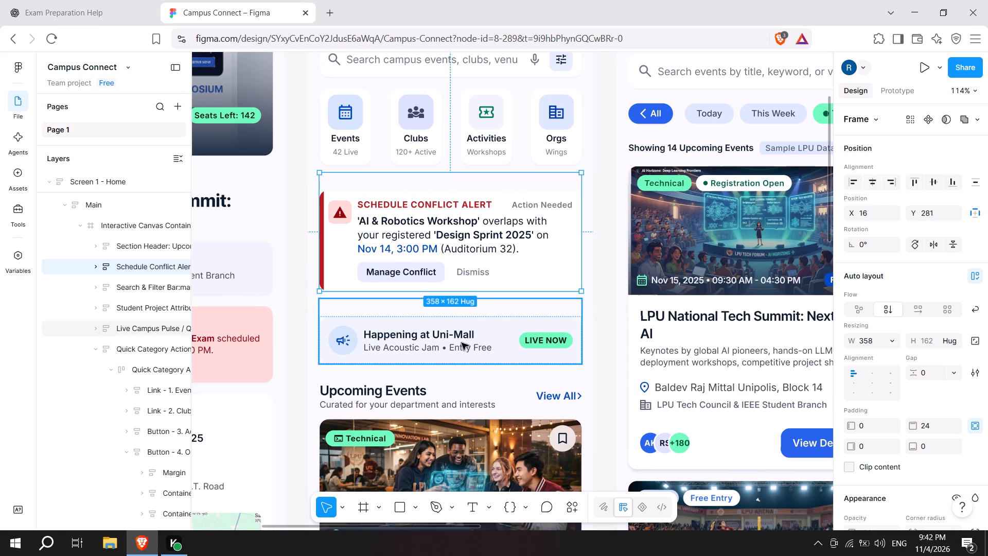
Nudge the Happening at Uni-Mall banner frame to X 16, Y 454 beneath the conflict alert.
left_click(462, 343)
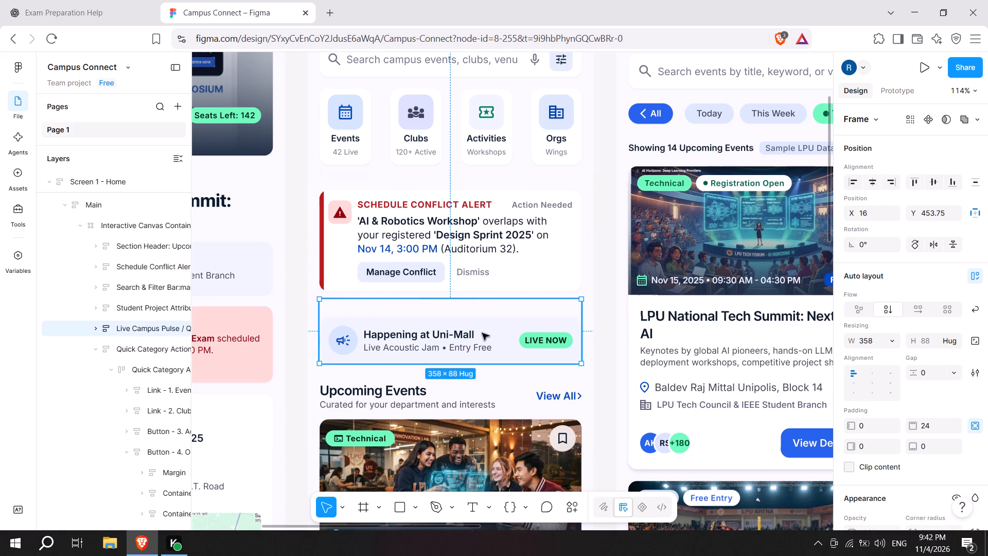
left_click(485, 325)
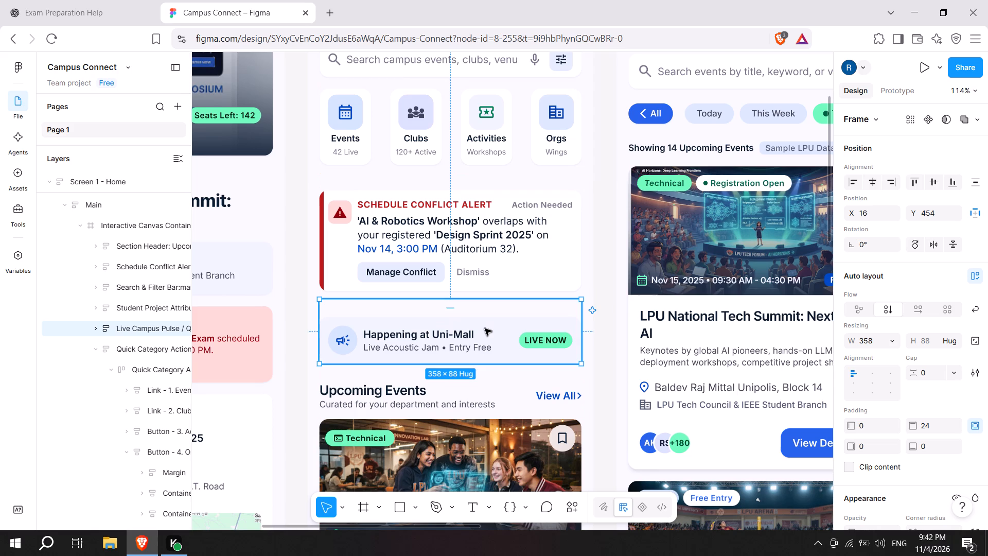
left_click(456, 343)
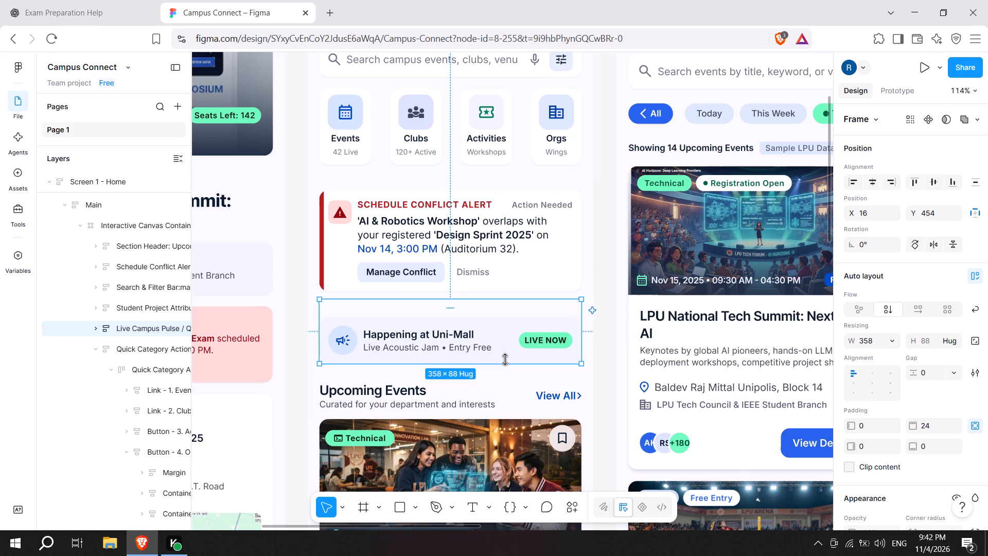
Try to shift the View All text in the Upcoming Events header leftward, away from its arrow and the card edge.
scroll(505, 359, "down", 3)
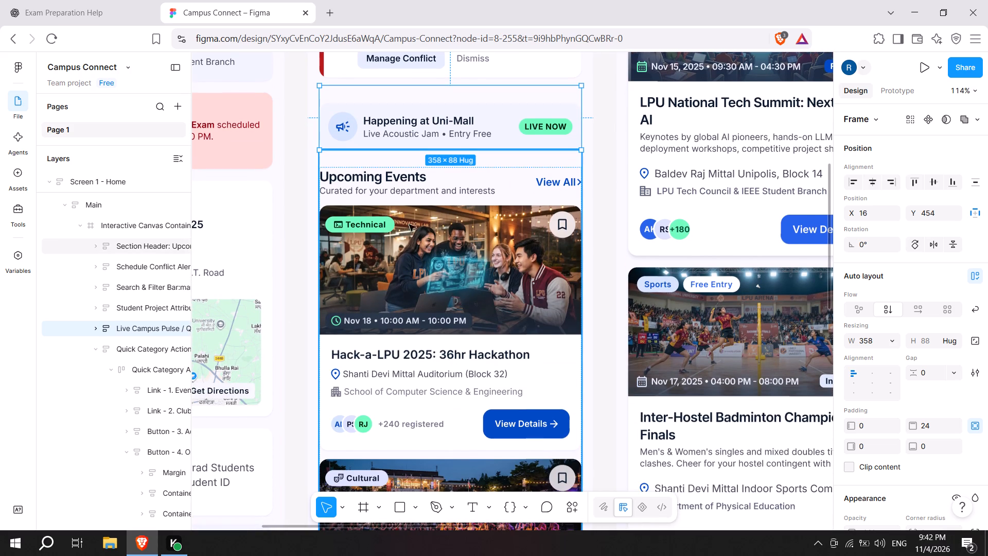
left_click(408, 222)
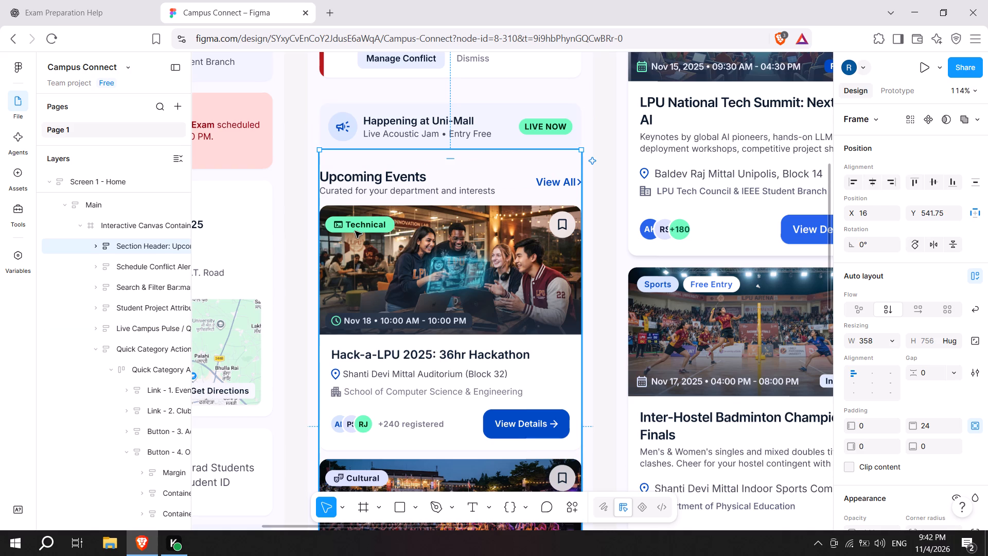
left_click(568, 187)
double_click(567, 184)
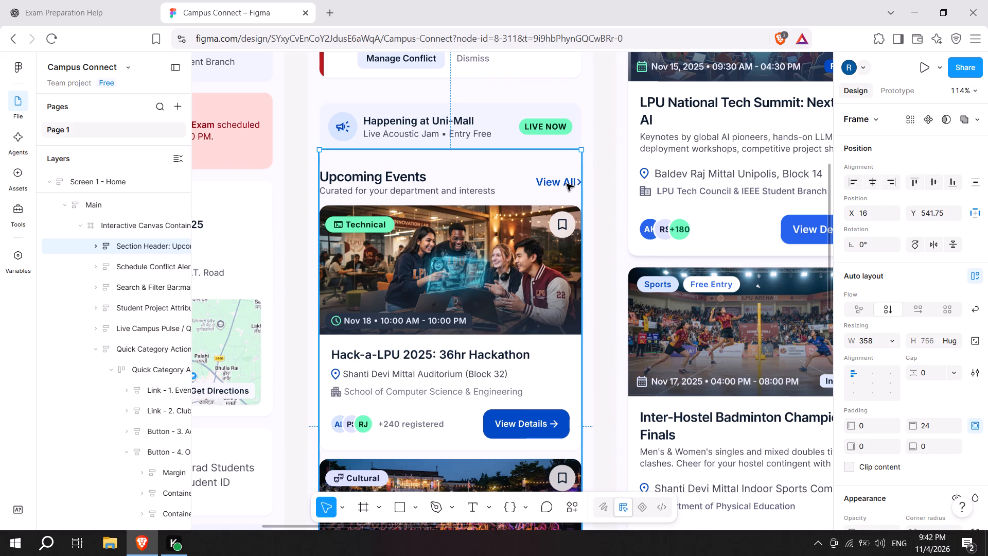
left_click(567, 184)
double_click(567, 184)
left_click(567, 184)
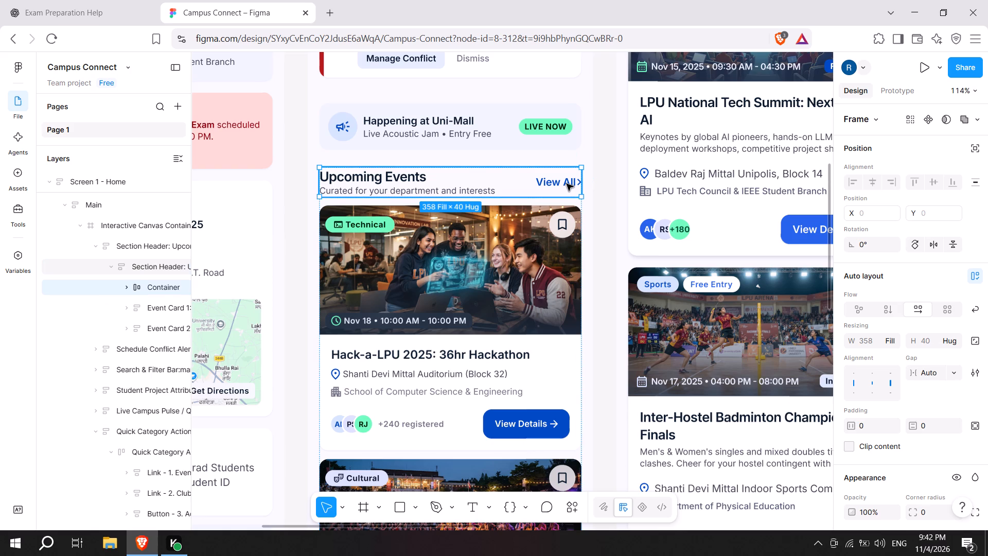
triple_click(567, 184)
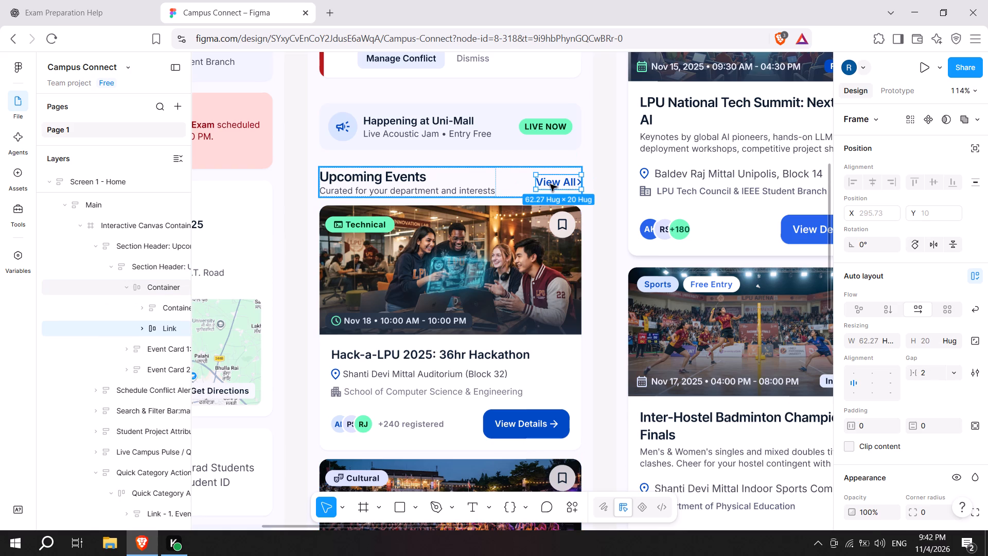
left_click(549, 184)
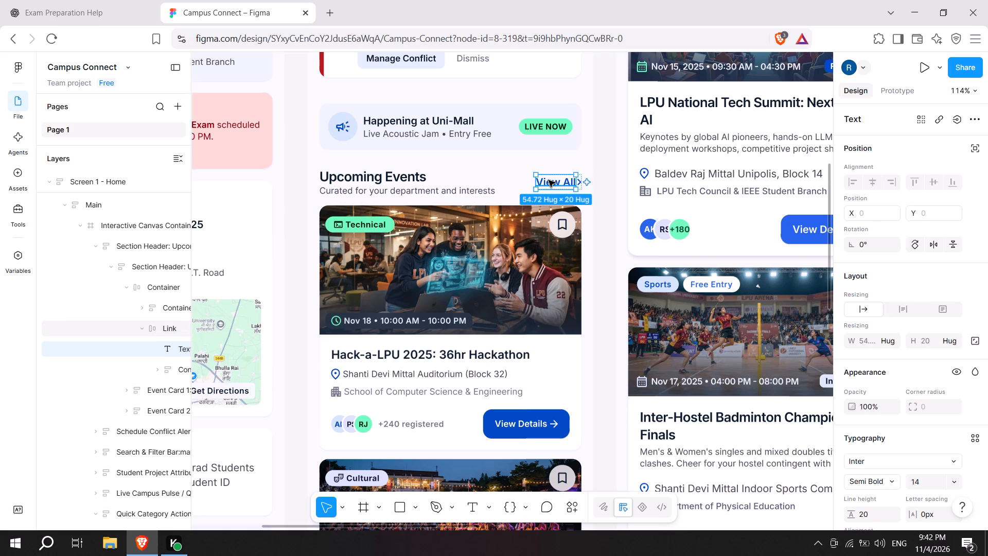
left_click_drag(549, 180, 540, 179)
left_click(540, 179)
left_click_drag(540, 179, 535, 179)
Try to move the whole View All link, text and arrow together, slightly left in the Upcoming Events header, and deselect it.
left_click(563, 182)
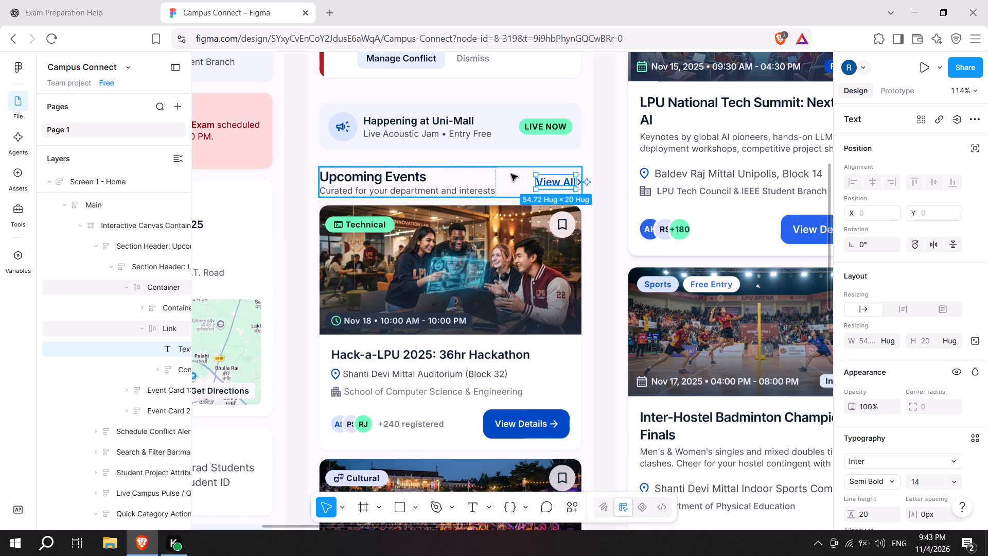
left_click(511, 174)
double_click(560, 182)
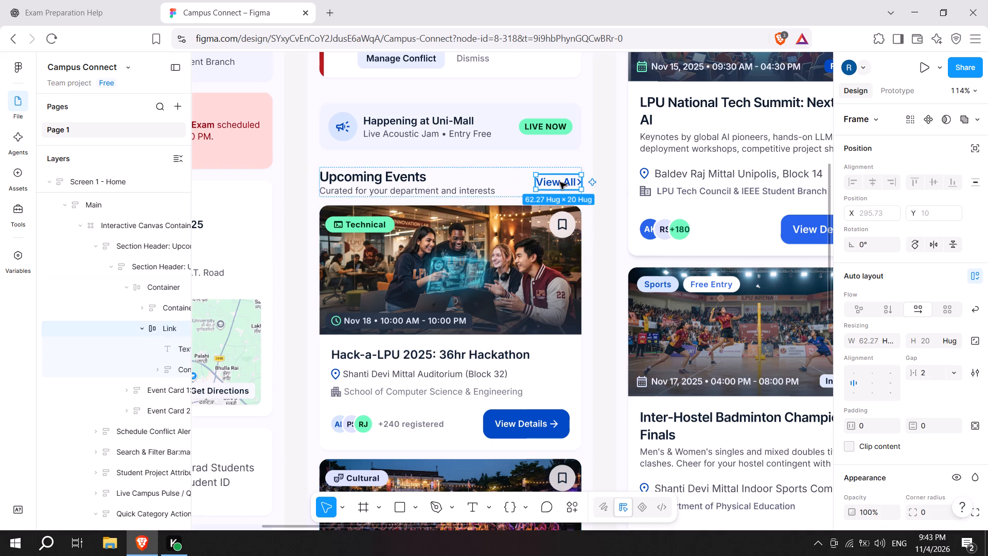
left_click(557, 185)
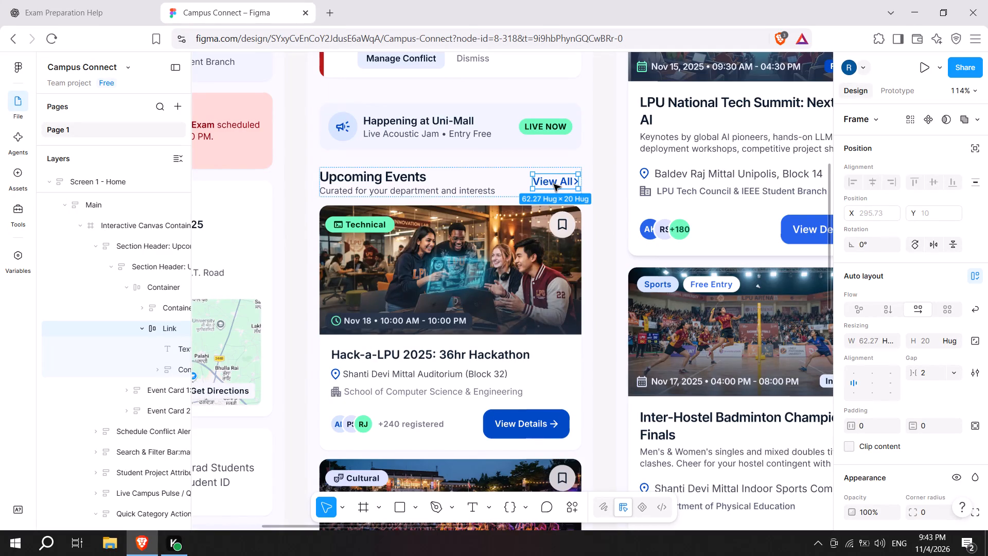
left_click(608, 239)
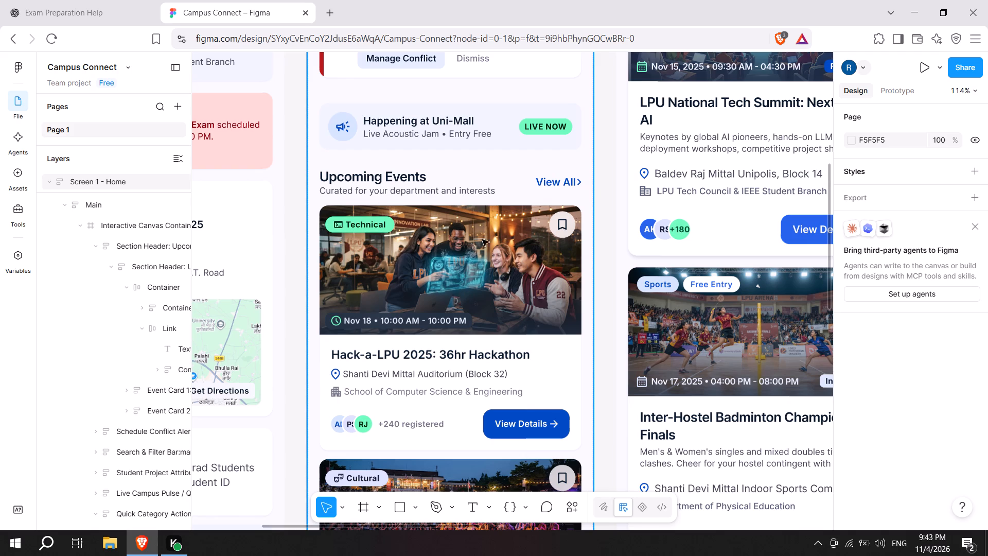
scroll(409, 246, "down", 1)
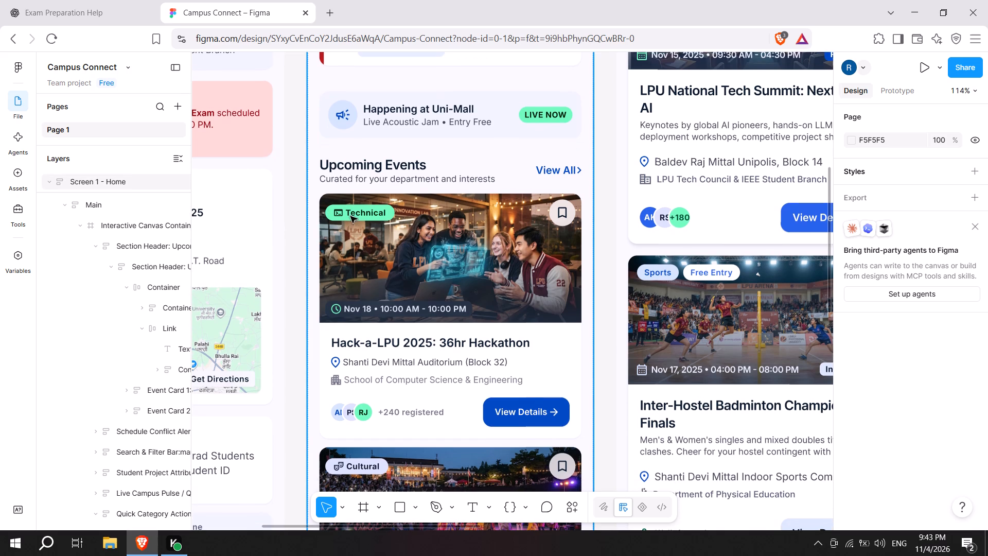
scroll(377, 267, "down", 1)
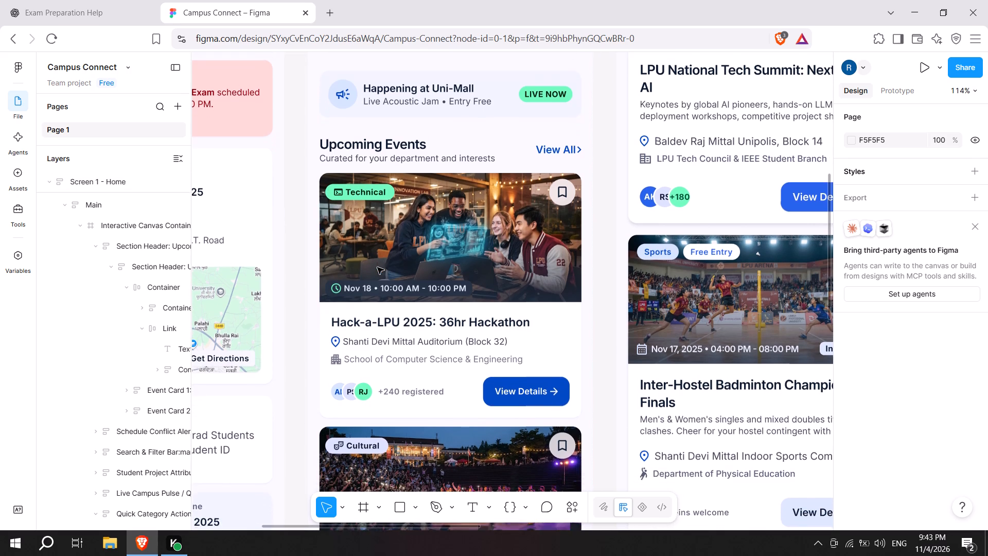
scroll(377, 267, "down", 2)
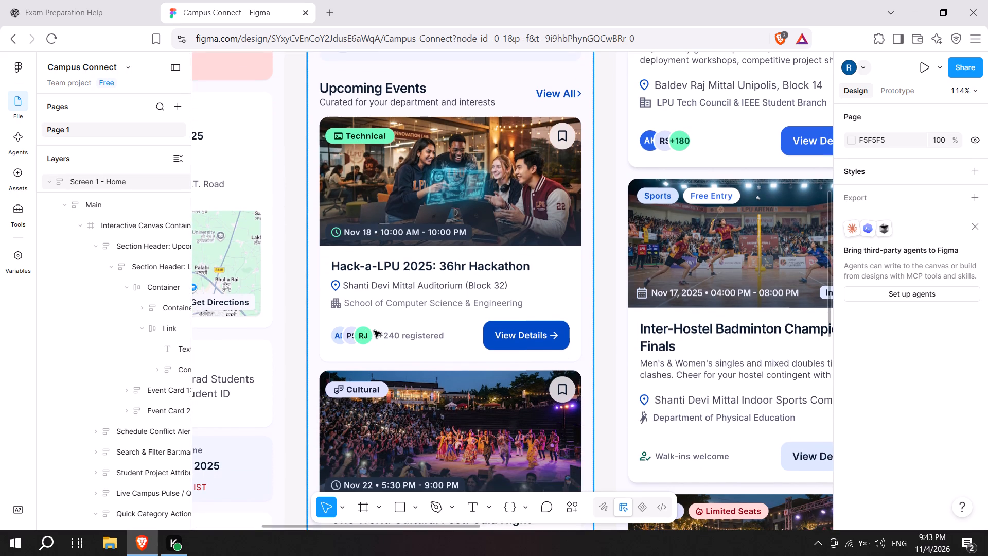
Try to delete the sample data notice frame between the One World Cultural Fest card and the Home screen's navigation bar.
left_click(367, 338)
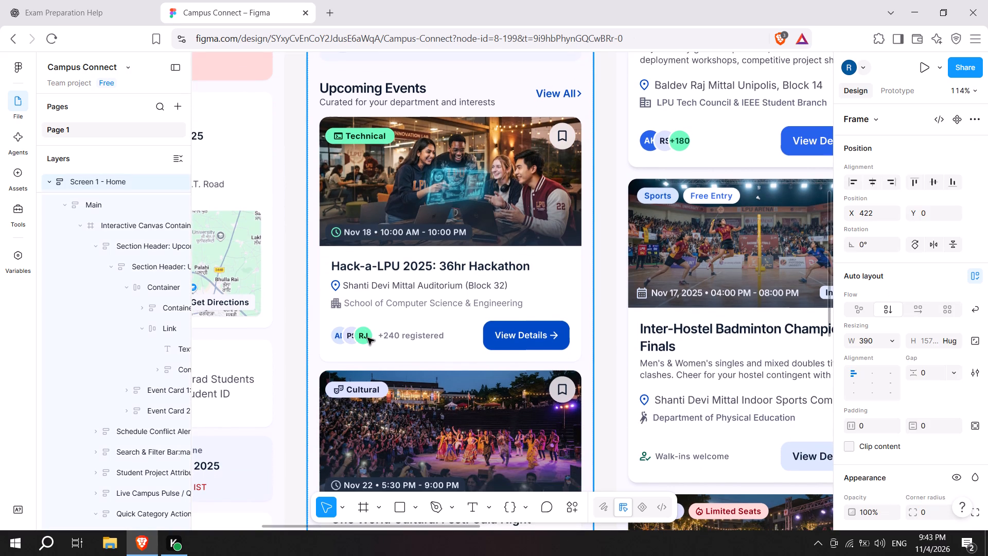
scroll(409, 342, "down", 1)
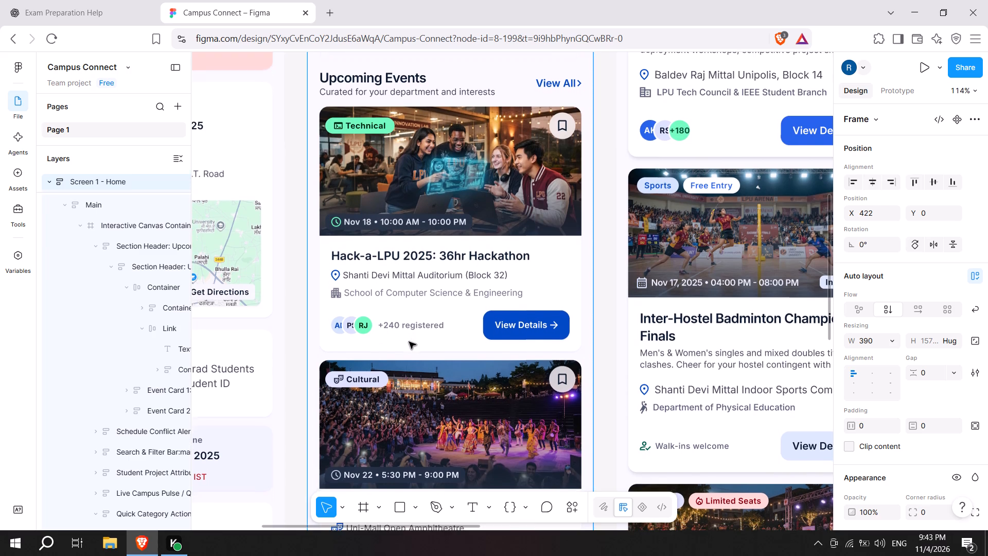
scroll(409, 342, "down", 2)
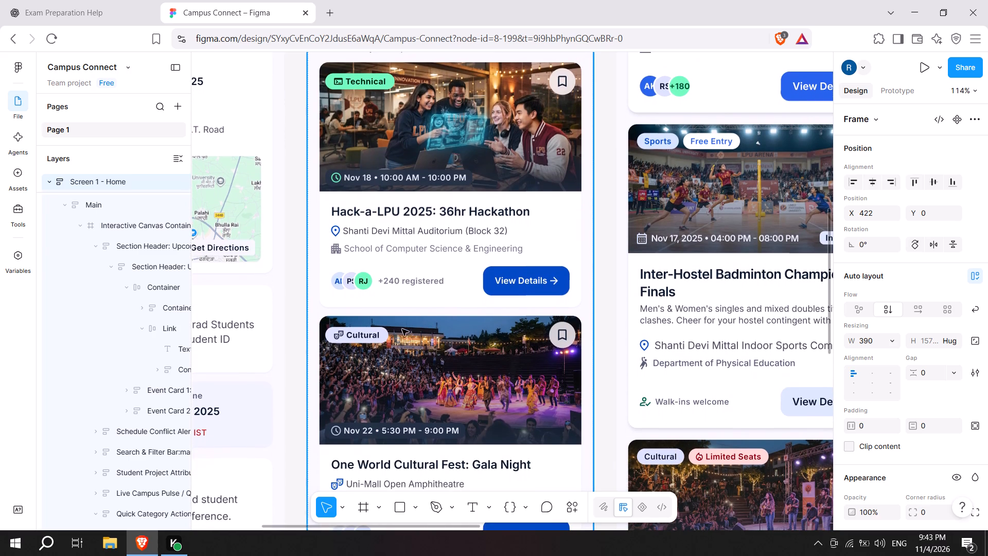
scroll(398, 322, "down", 1)
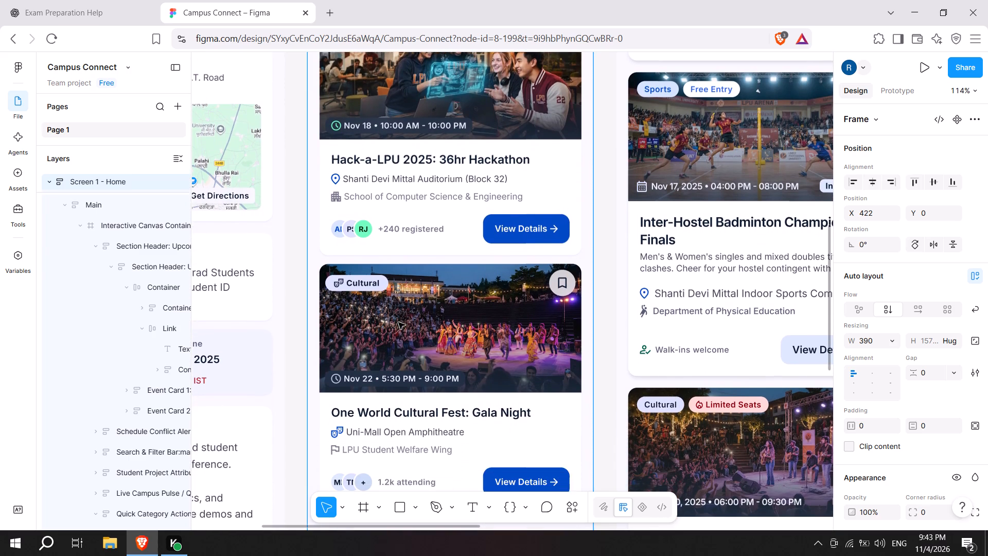
scroll(398, 322, "down", 3)
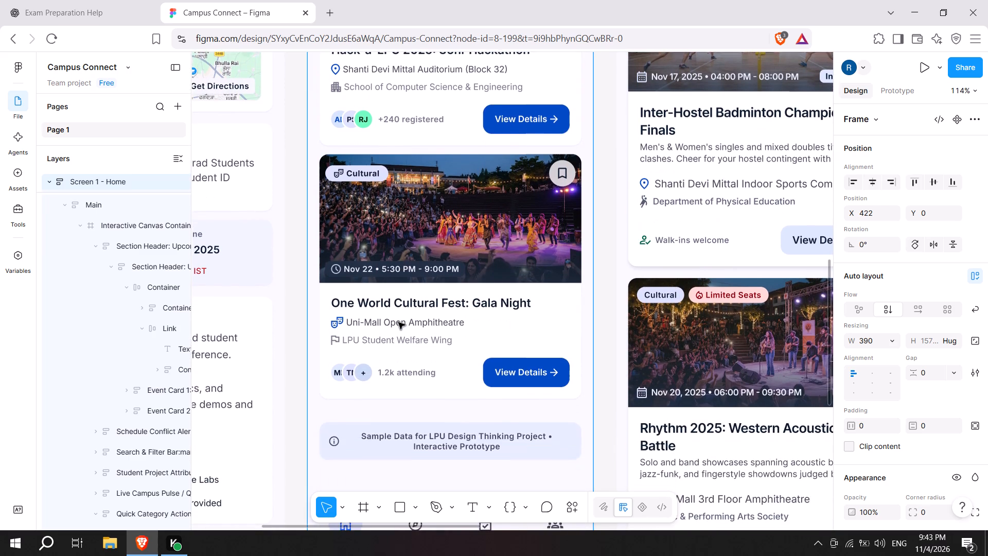
scroll(398, 322, "down", 2)
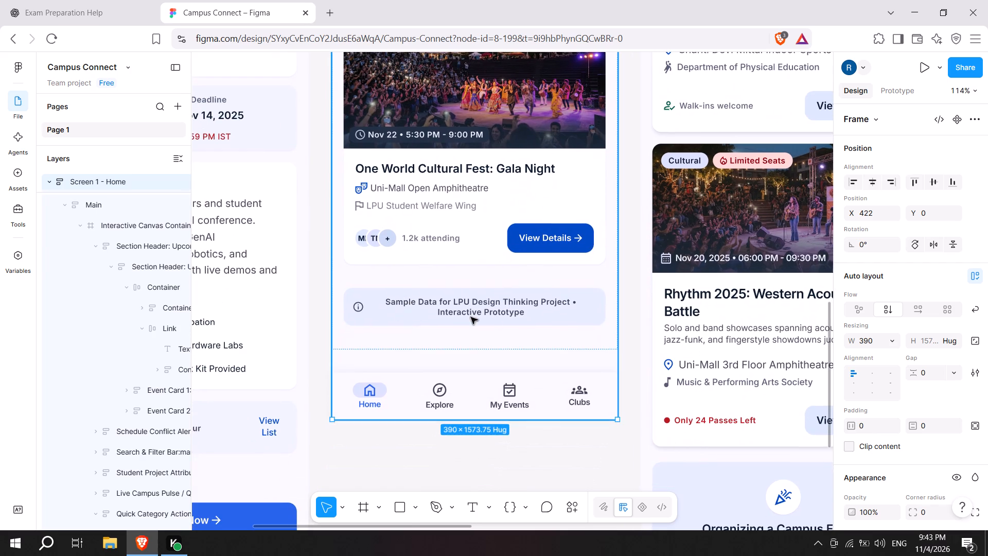
scroll(494, 316, "left", 2)
left_click(446, 322)
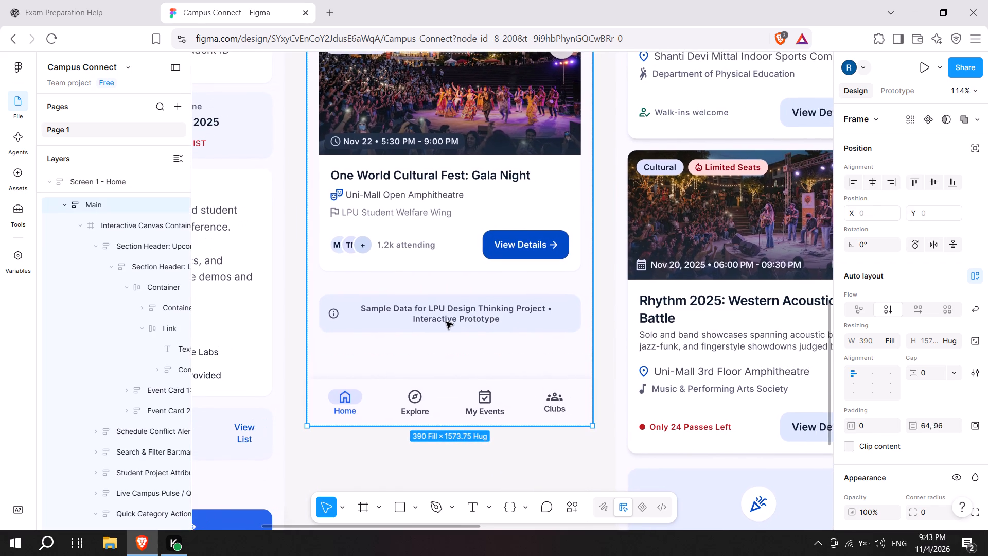
double_click(446, 322)
left_click(446, 322)
double_click(446, 322)
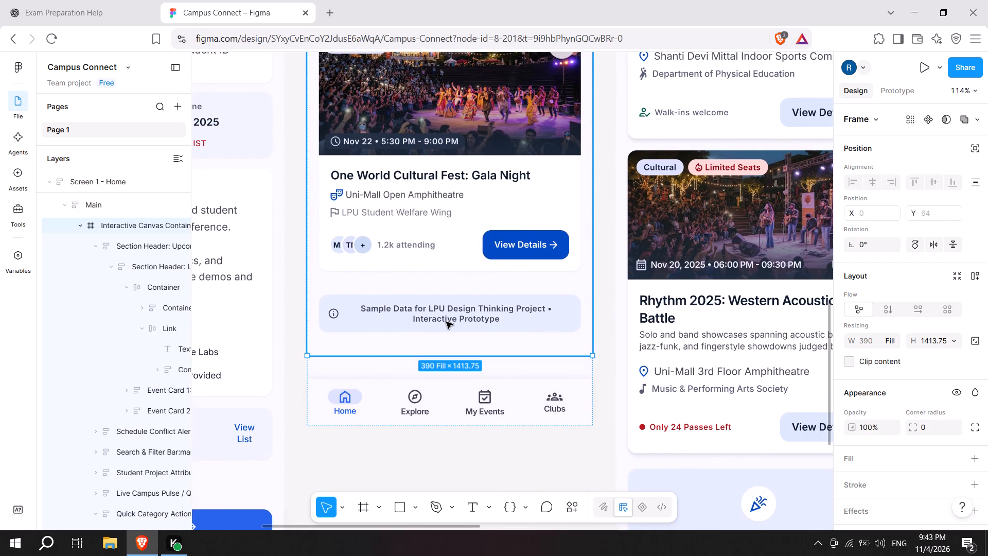
left_click(446, 322)
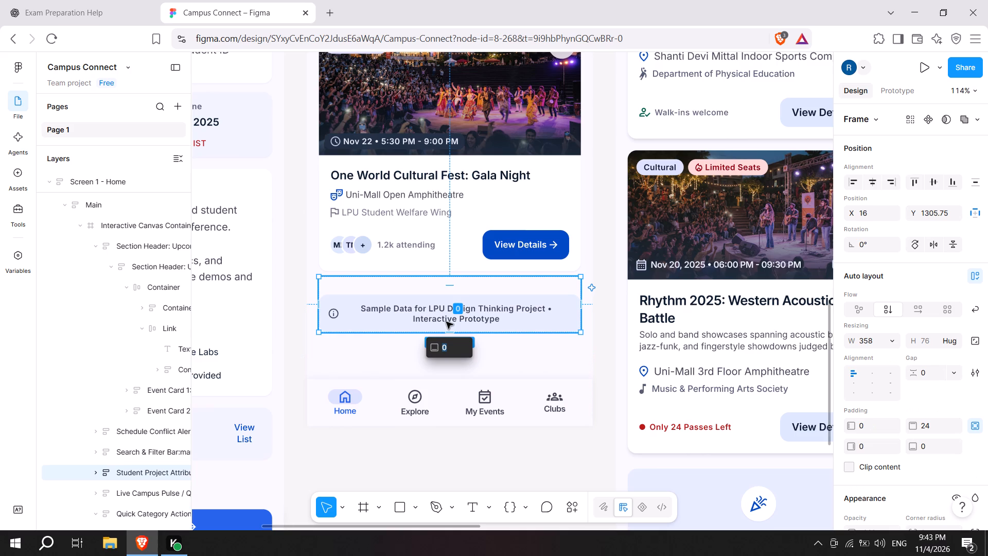
key("Delete")
left_click(547, 307)
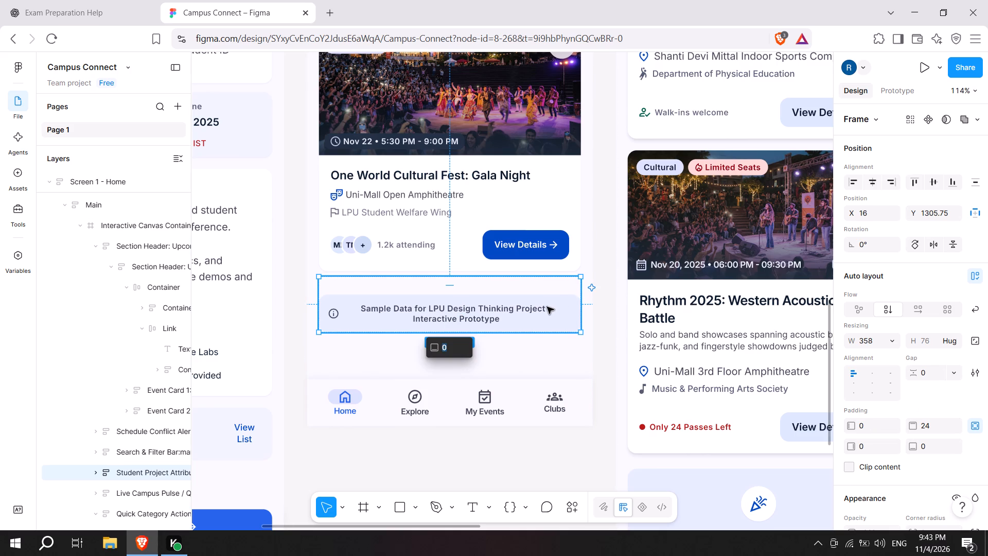
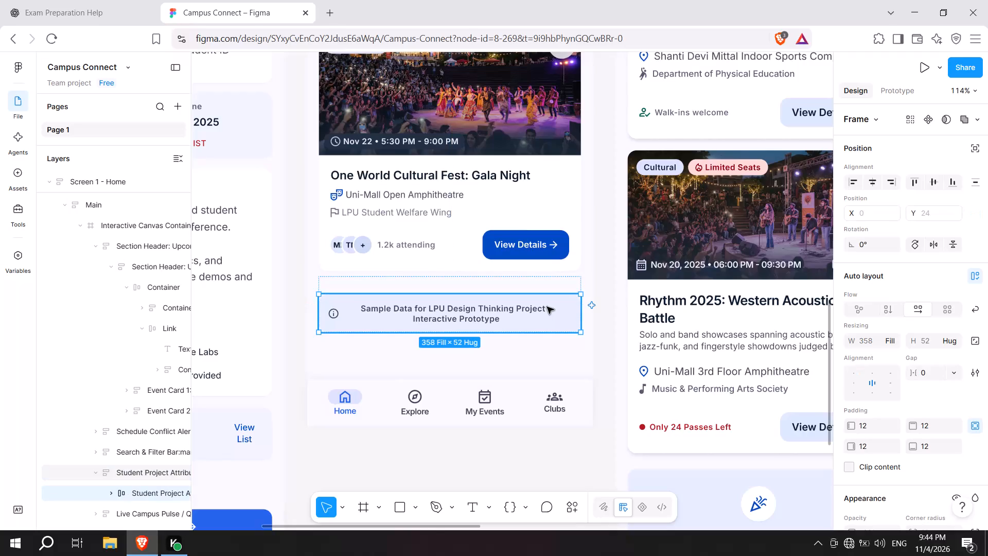
Delete the sample data notice frame between the One World Cultural Fest card and the Home screen's navigation bar.
key("Delete")
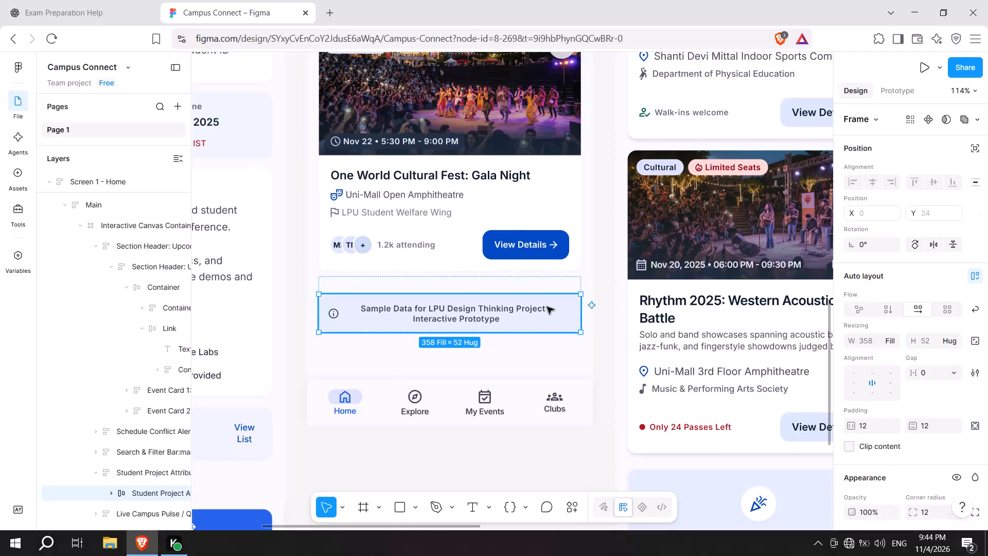
right_click(547, 307)
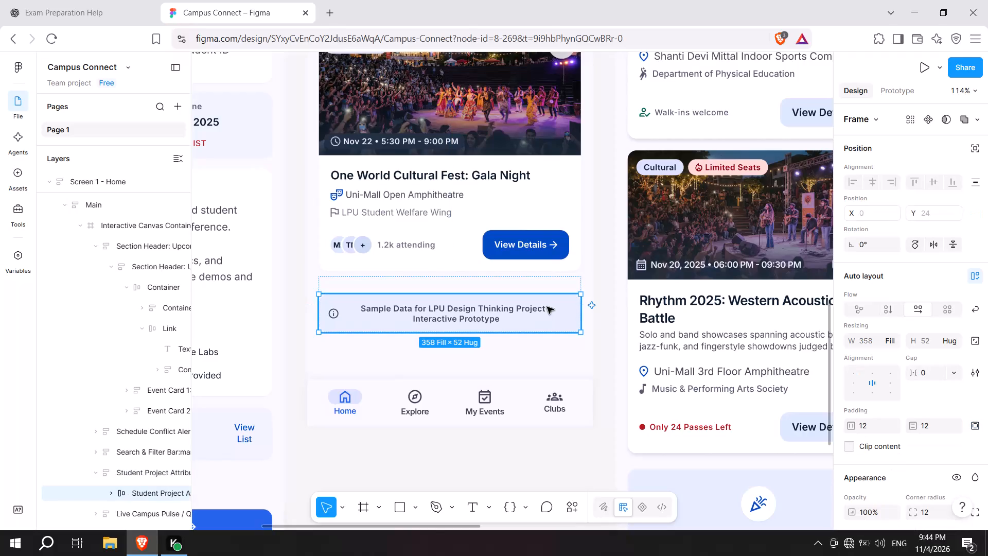
right_click(547, 307)
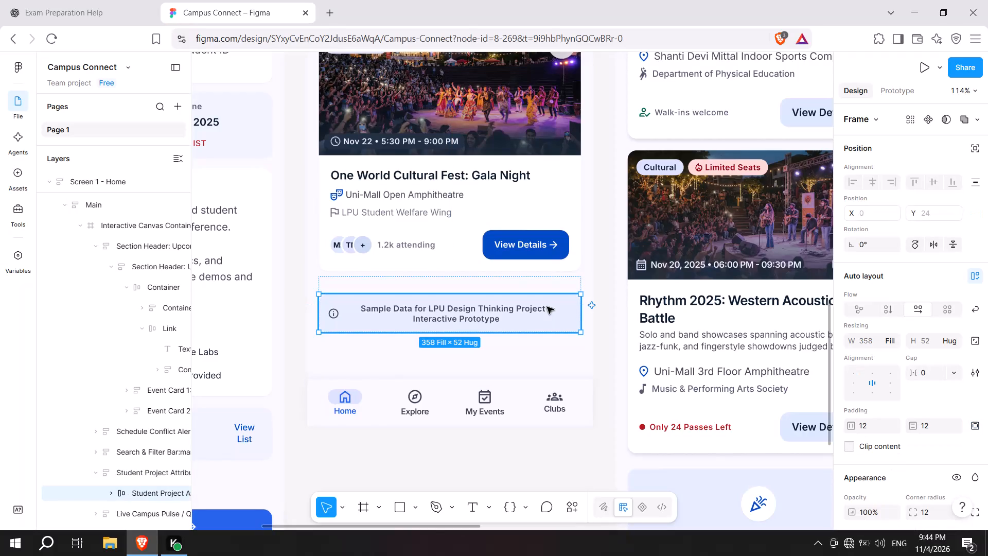
left_click(547, 307)
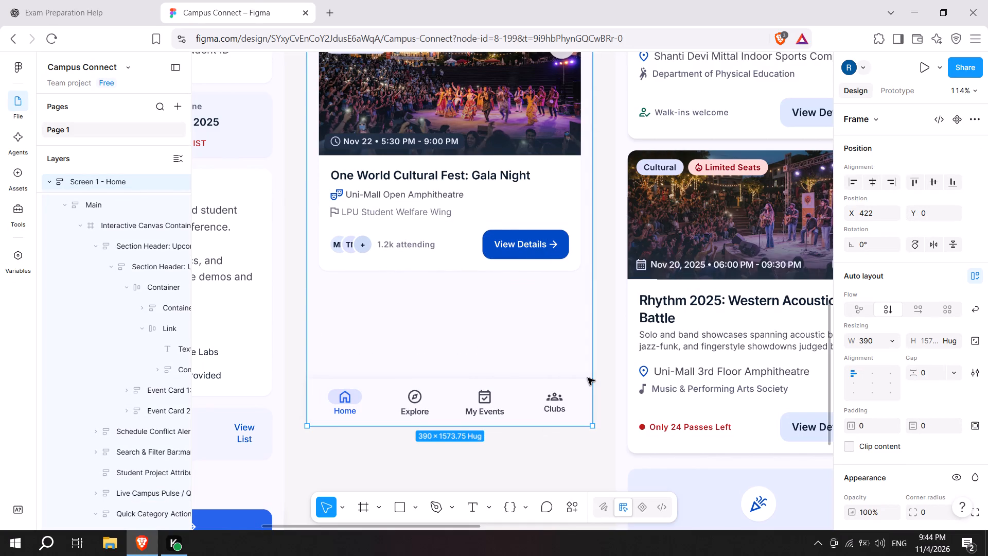
Shorten the Home screen's Main frame to a height of 1434, bringing the navigation bar up just beneath the One World Cultural Fest card.
left_click(467, 339)
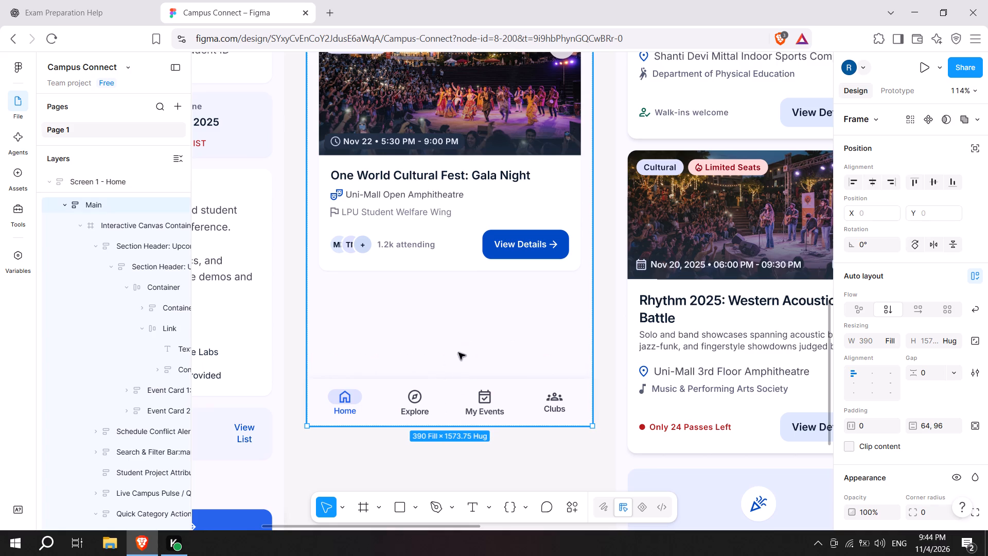
left_click_drag(453, 428, 457, 330)
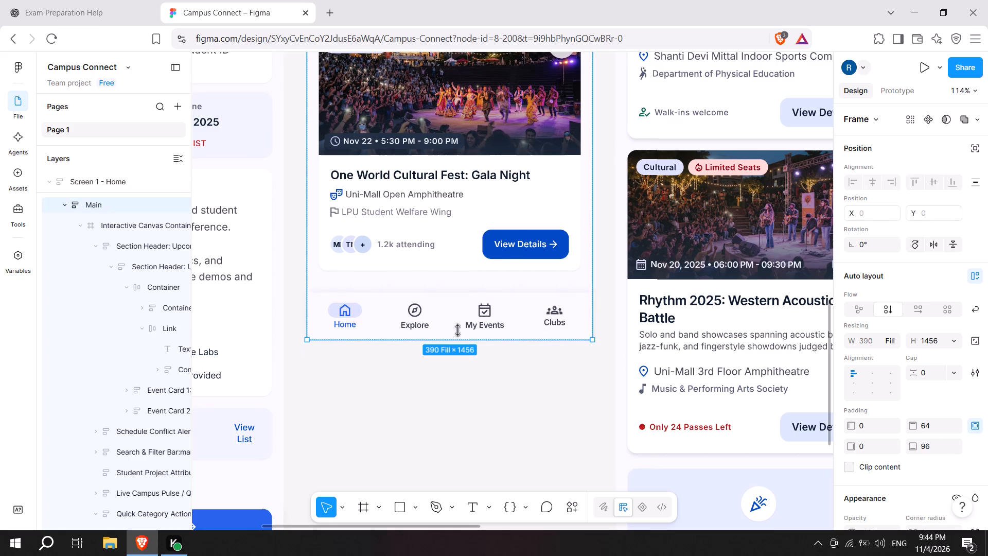
left_click_drag(457, 330, 457, 324)
Review the whole Home screen from its header to the navigation bar, checking the spacing and alignment of its sections.
scroll(492, 365, "up", 1)
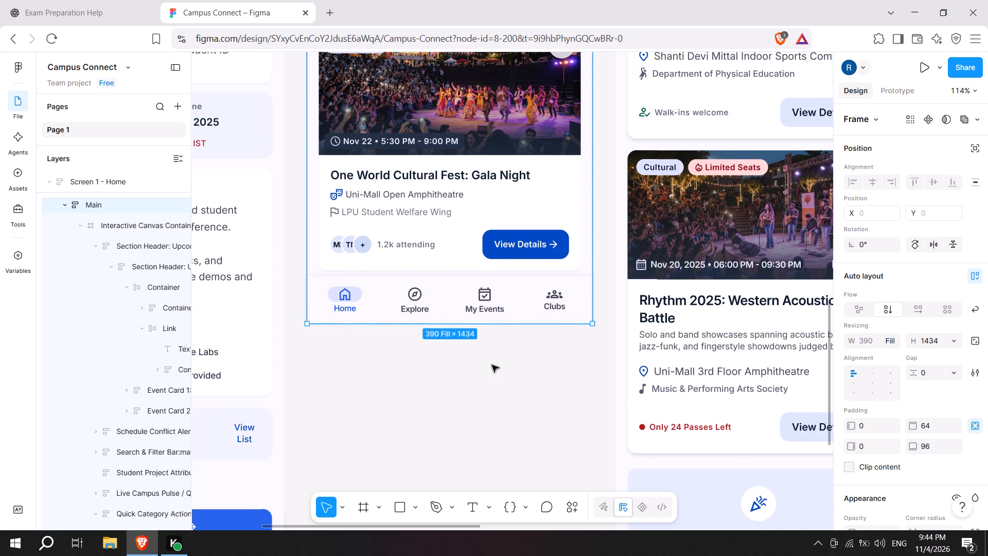
scroll(492, 365, "up", 4)
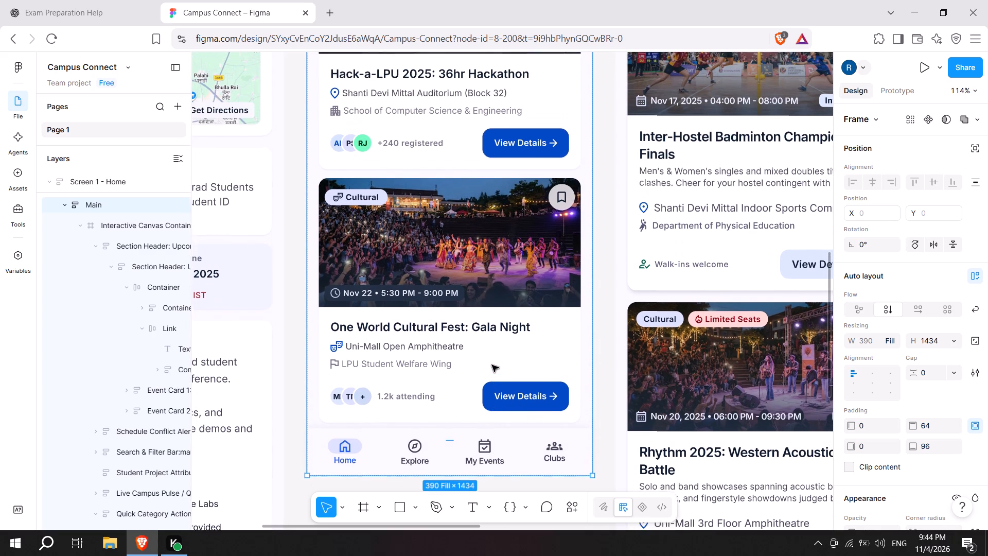
scroll(492, 365, "up", 3)
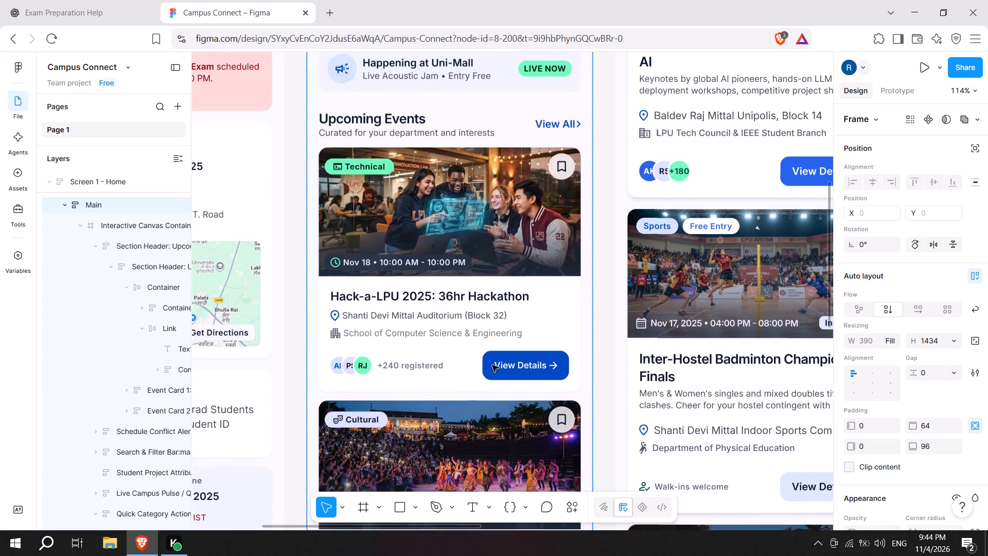
scroll(492, 365, "up", 5)
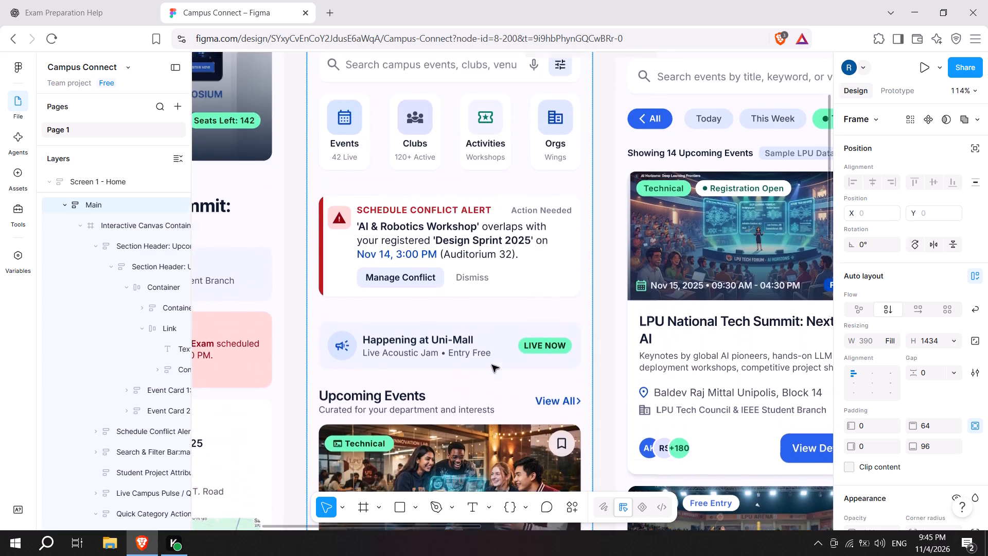
scroll(492, 365, "up", 2)
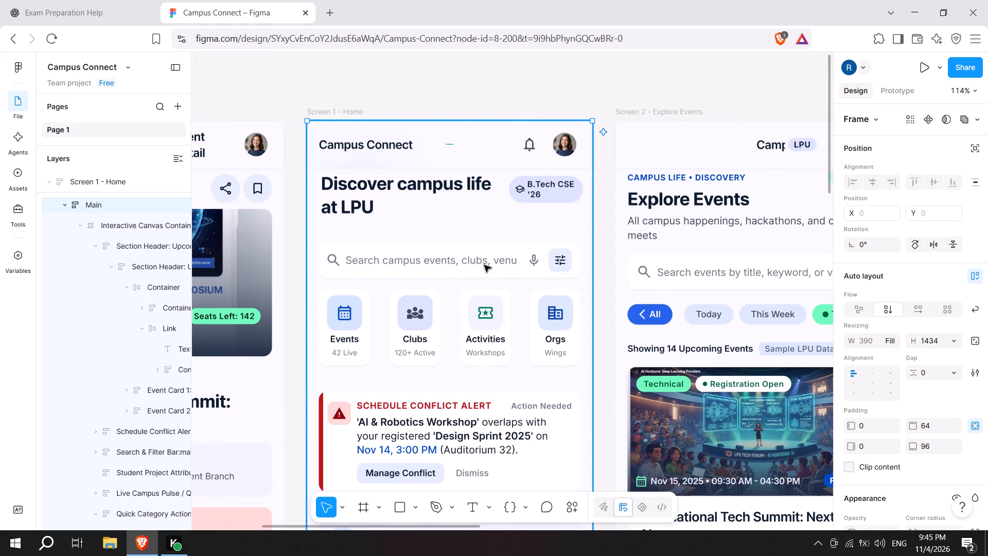
scroll(484, 265, "down", 4)
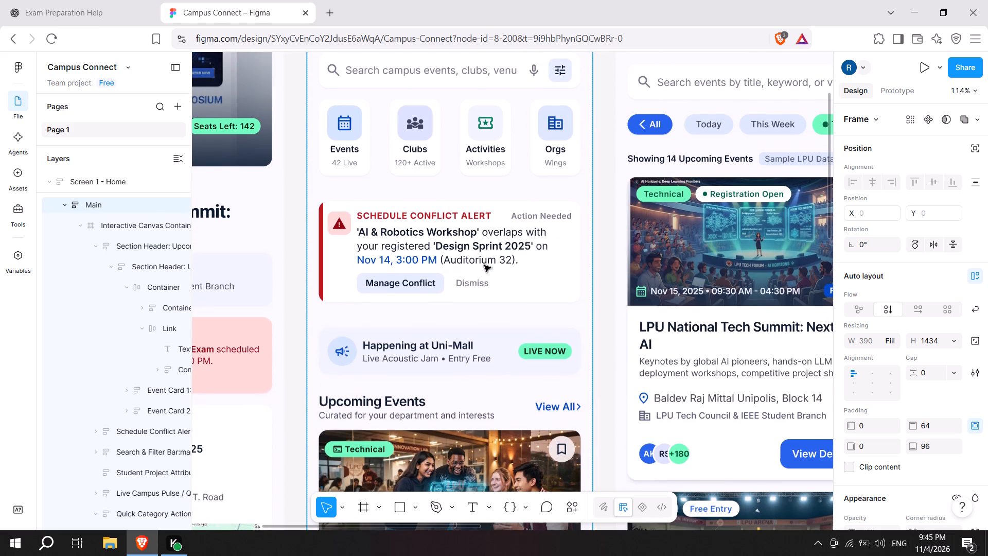
scroll(553, 250, "down", 1)
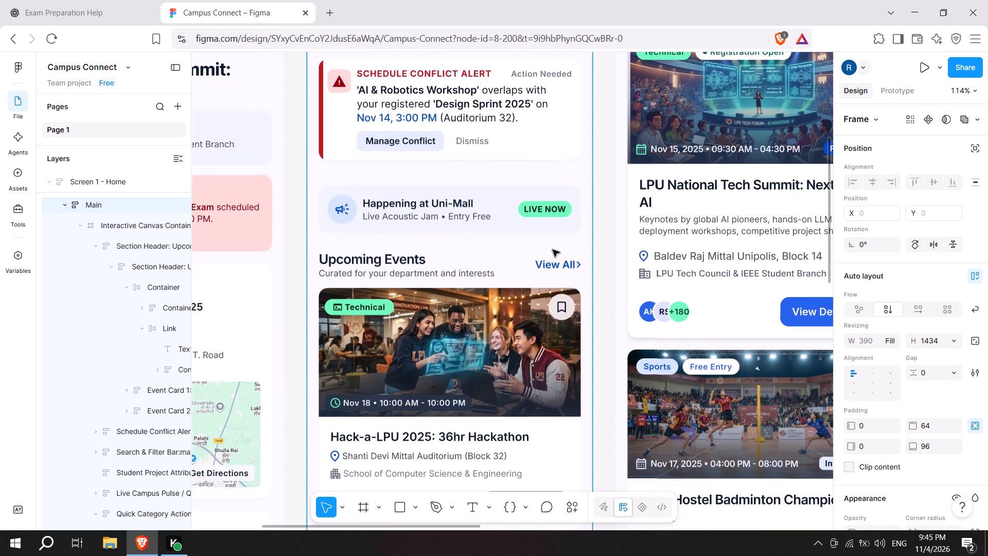
scroll(553, 250, "down", 1)
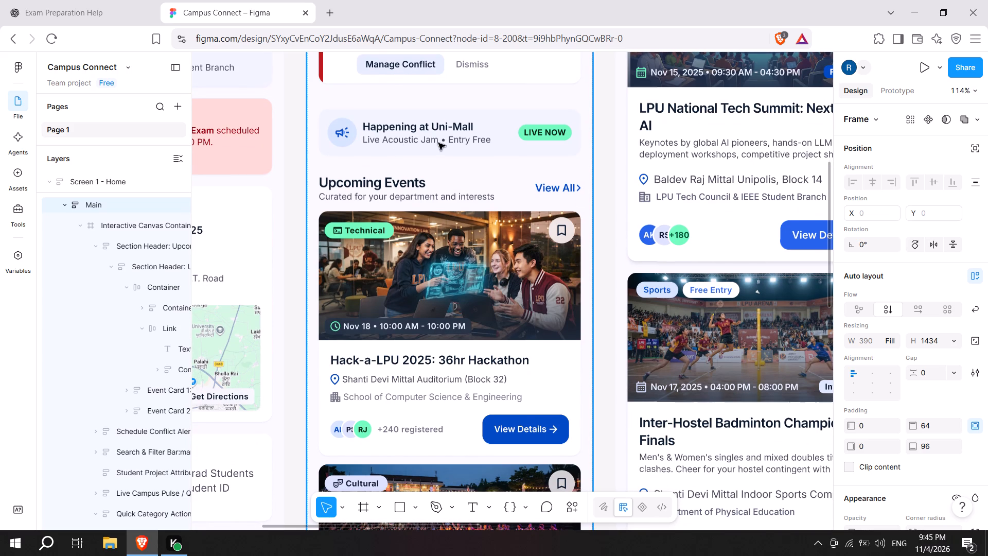
scroll(438, 143, "down", 2)
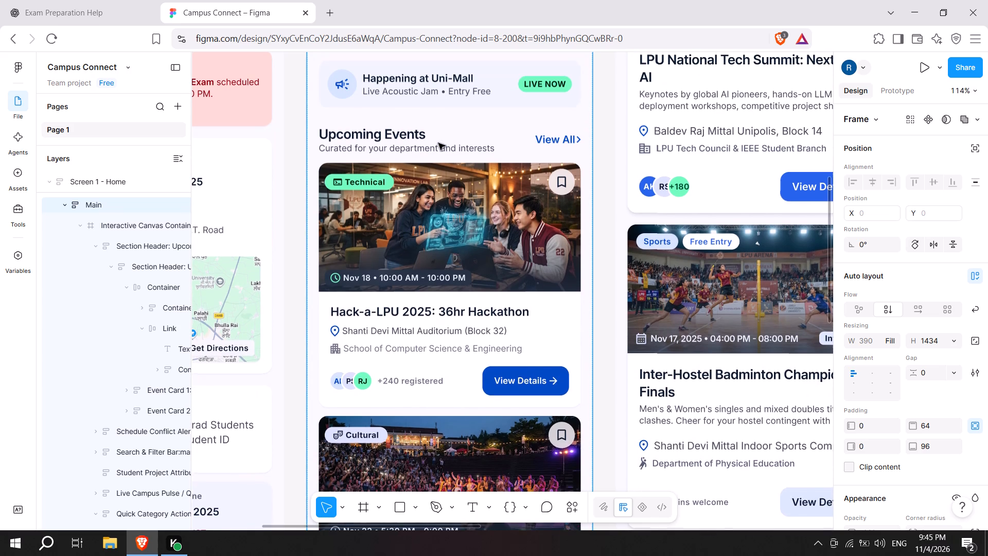
scroll(438, 143, "down", 1)
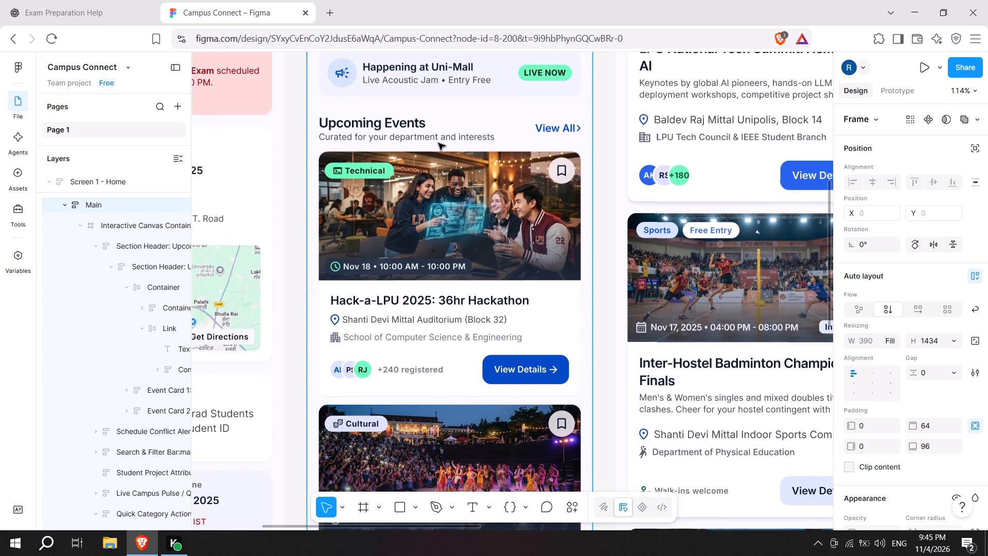
scroll(438, 143, "down", 3)
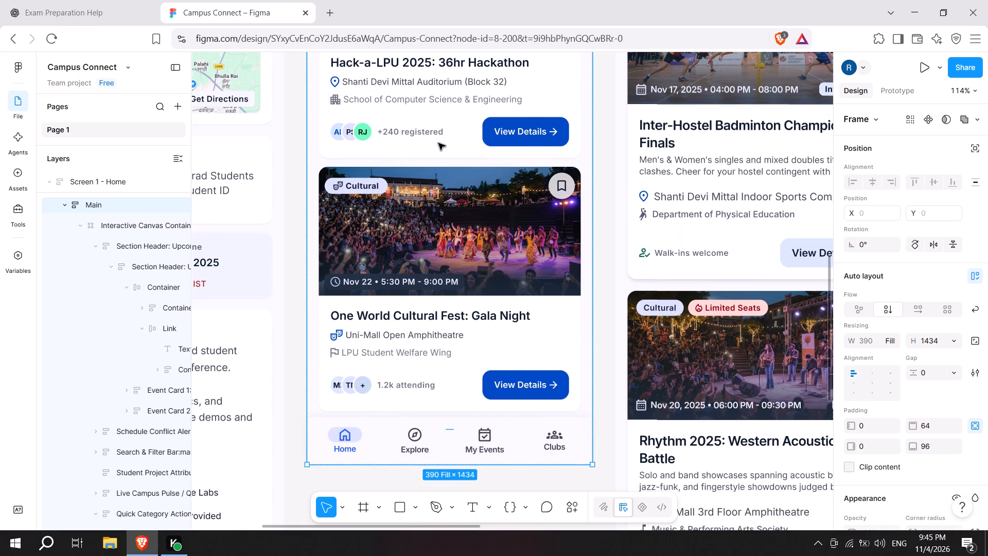
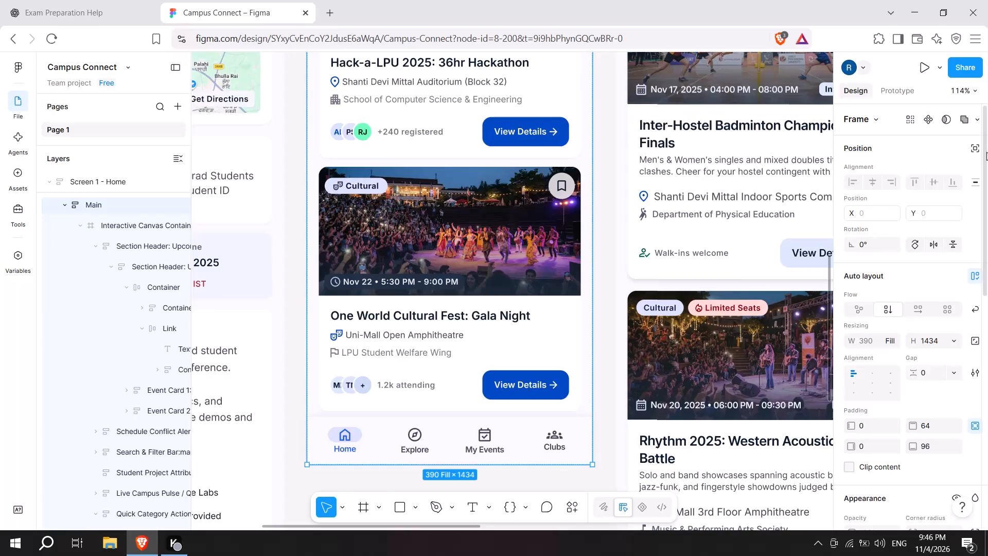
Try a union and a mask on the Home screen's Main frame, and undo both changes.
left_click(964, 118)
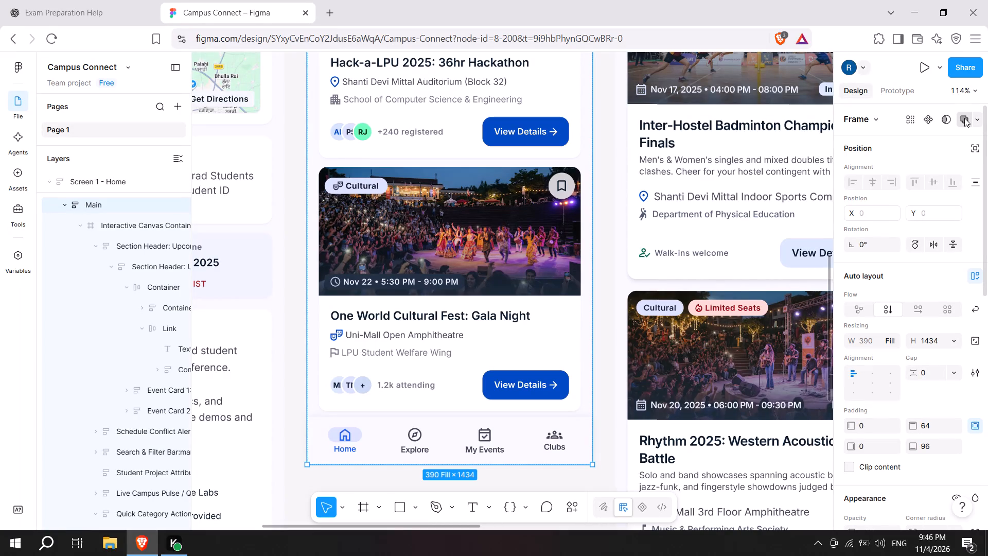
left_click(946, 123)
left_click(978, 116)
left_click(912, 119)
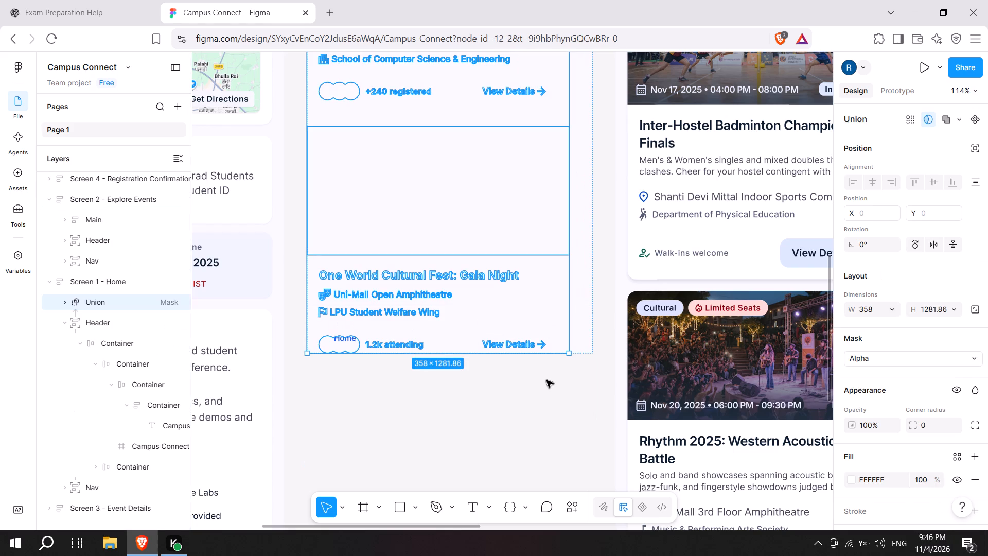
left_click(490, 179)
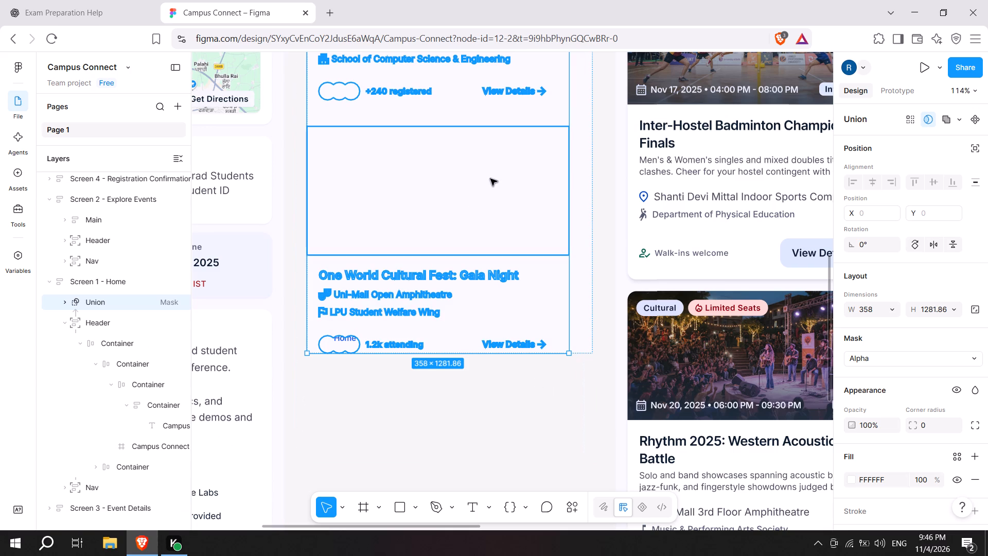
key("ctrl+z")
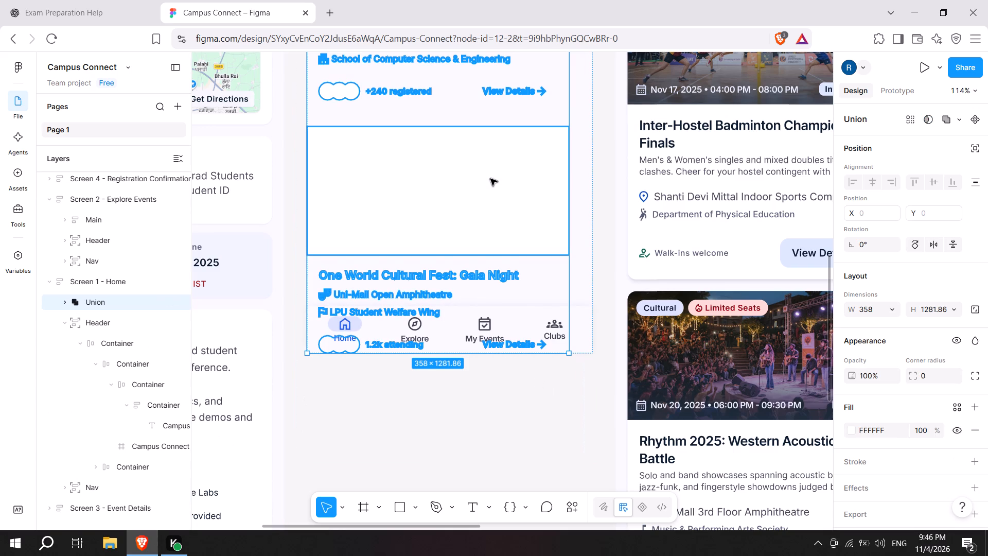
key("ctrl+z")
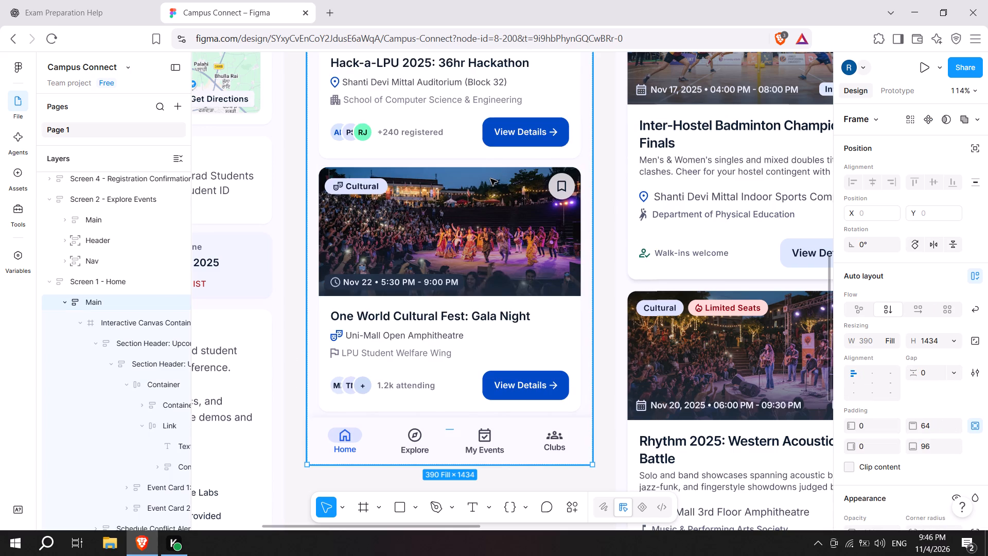
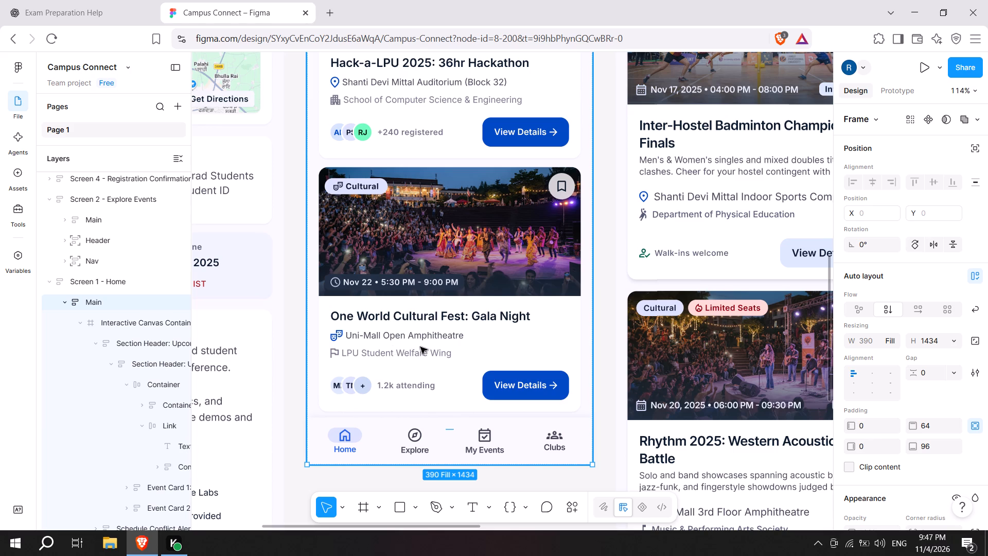
Deselect the Home screen's Main frame and save the design file.
scroll(422, 392, "up", 5)
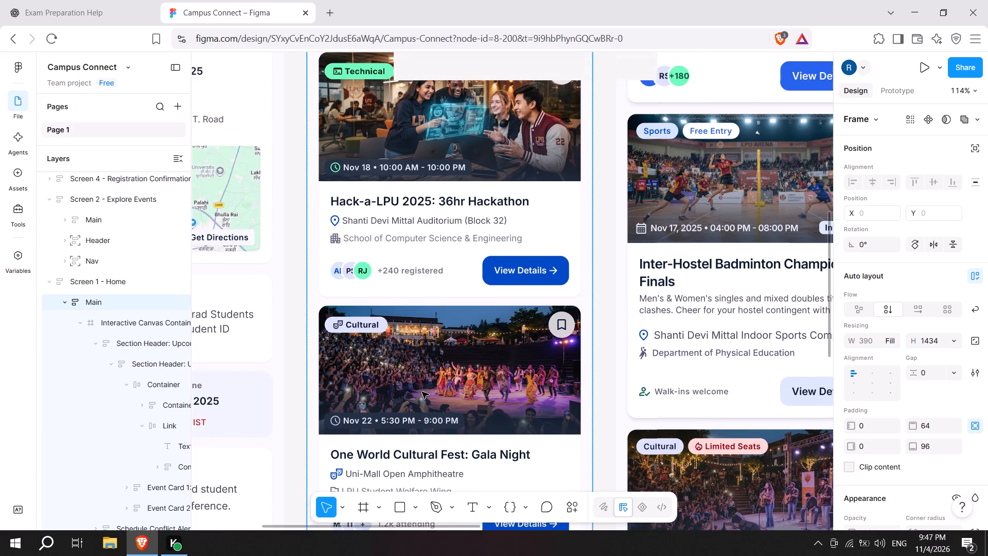
scroll(422, 392, "up", 17)
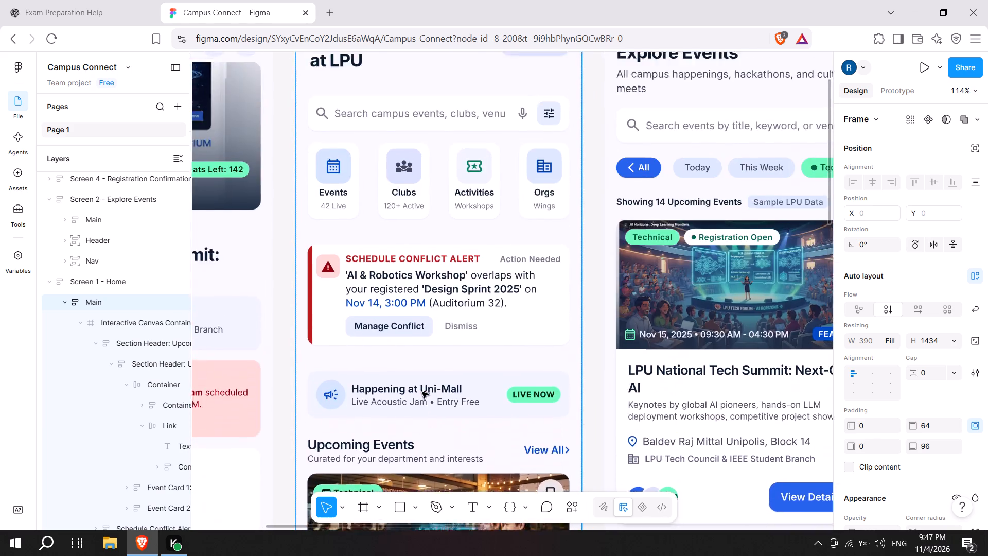
scroll(468, 381, "left", 3)
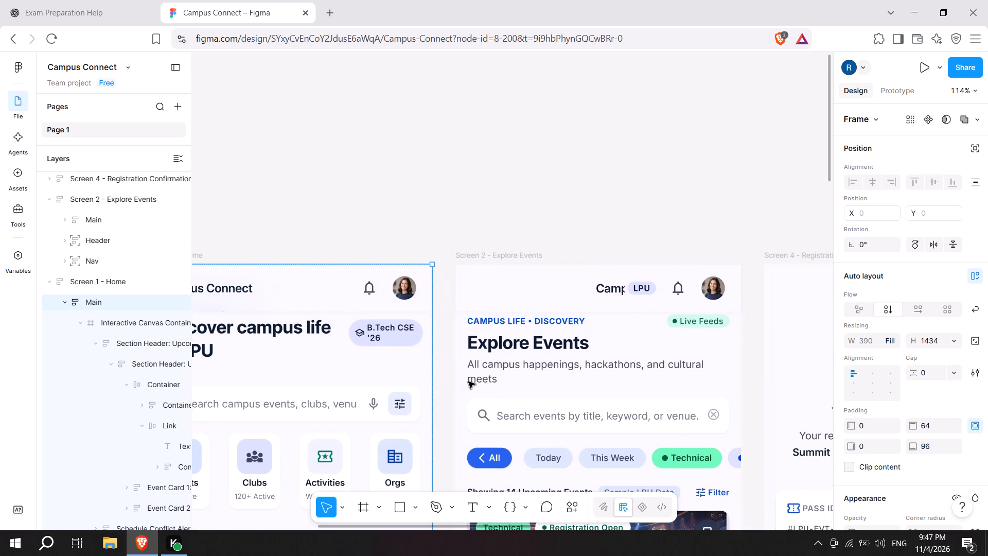
key("ctrl+s")
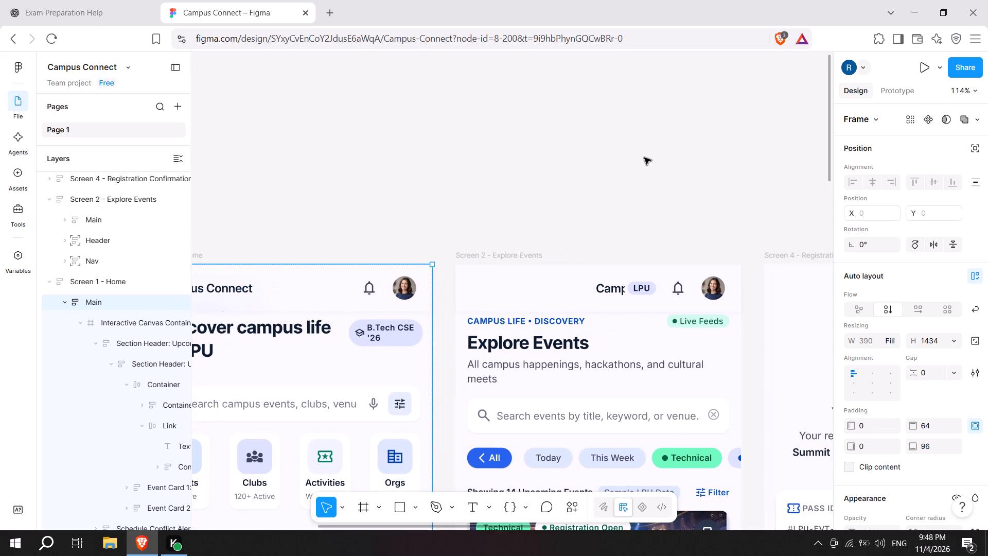
left_click(644, 158)
key("ctrl+s")
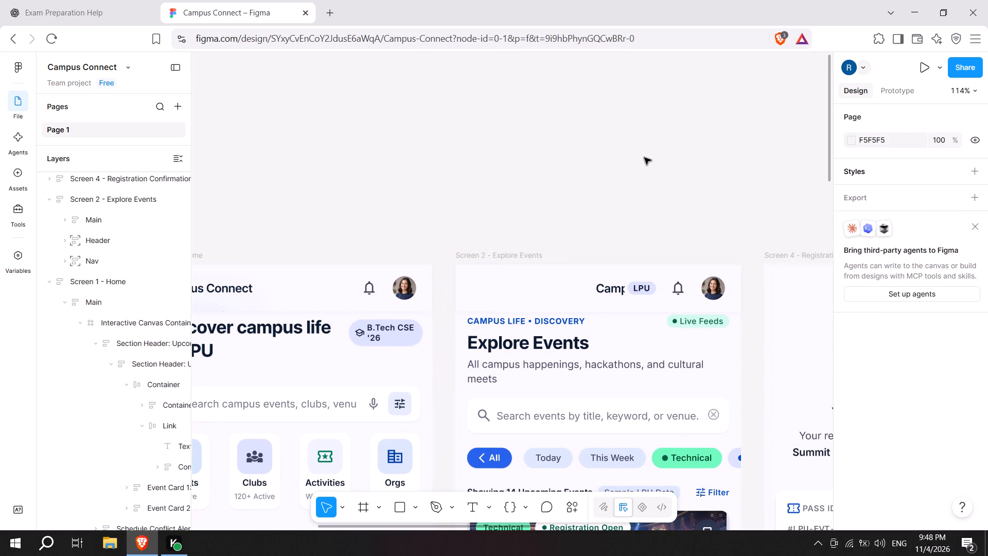
Open the cut-off "Campus Connect" title in the Explore Events screen's header for text editing.
scroll(644, 158, "down", 2)
scroll(644, 158, "left", 2)
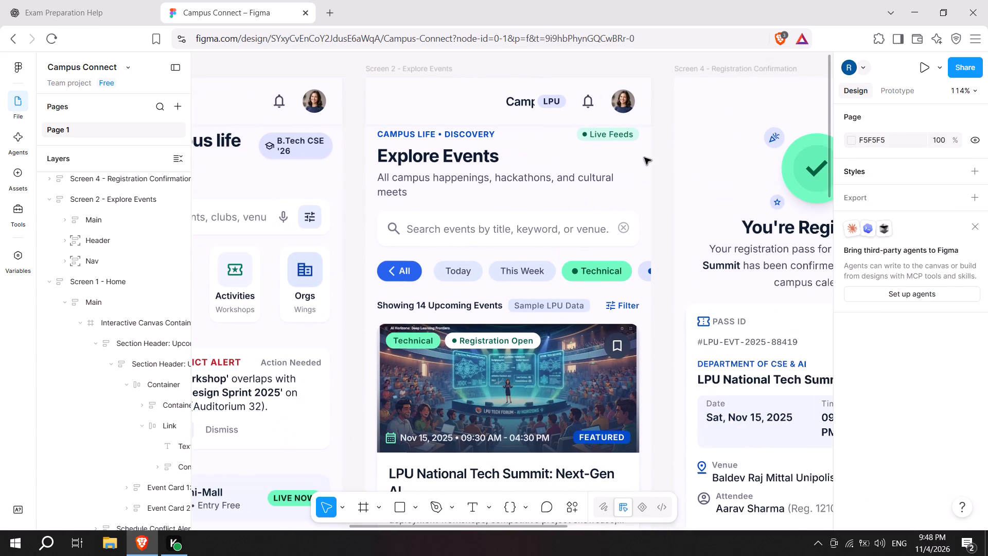
scroll(644, 158, "left", 1)
left_click(439, 108)
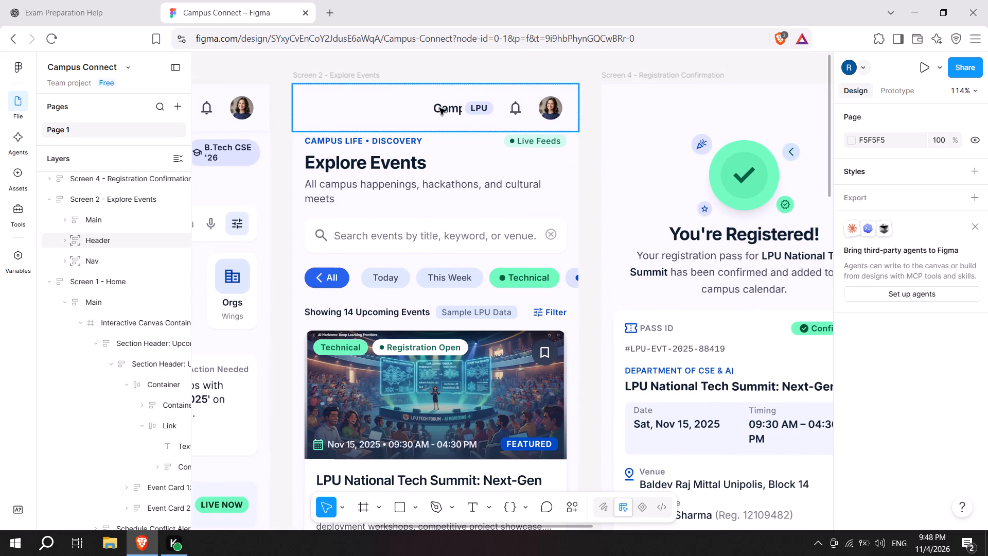
double_click(443, 110)
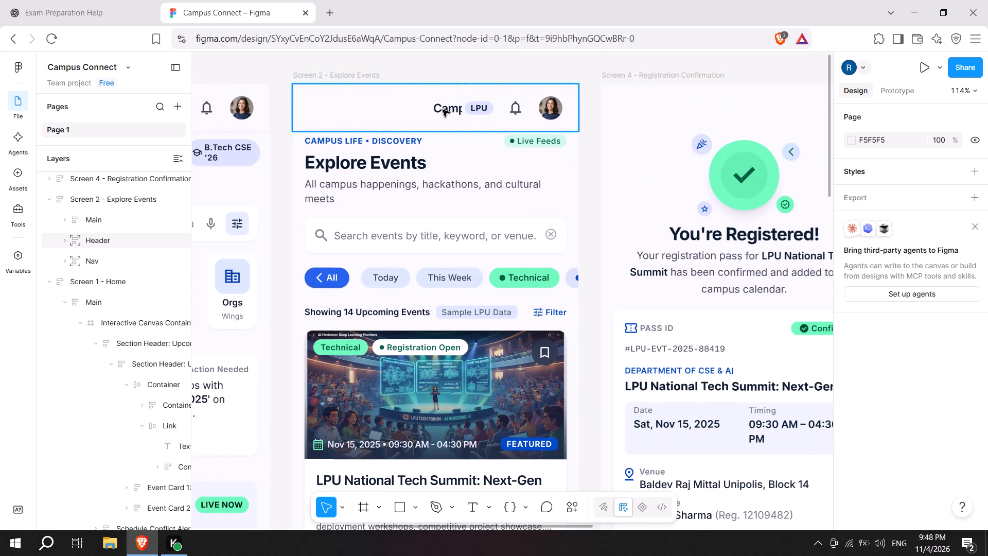
triple_click(443, 110)
left_click(443, 110)
left_click(443, 110)
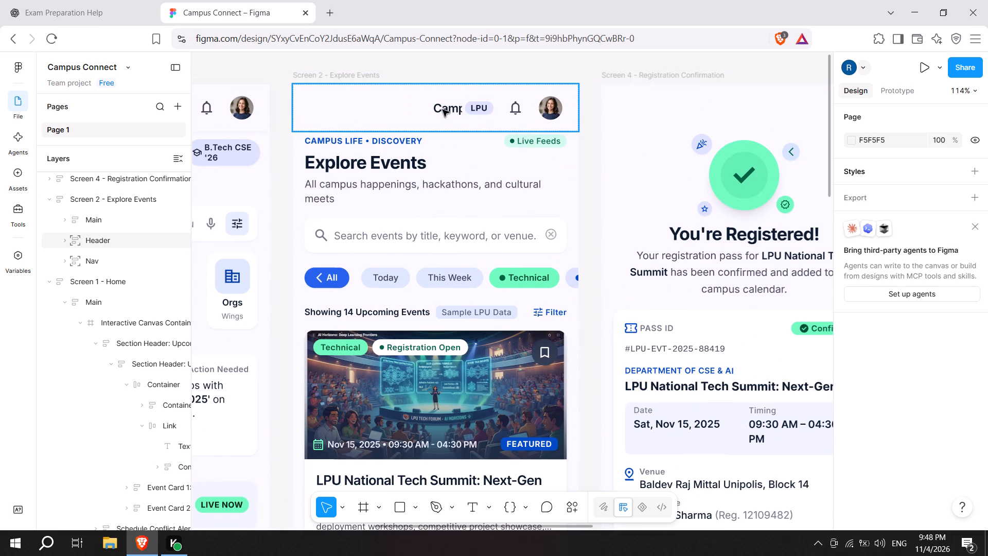
left_click(443, 110)
double_click(443, 110)
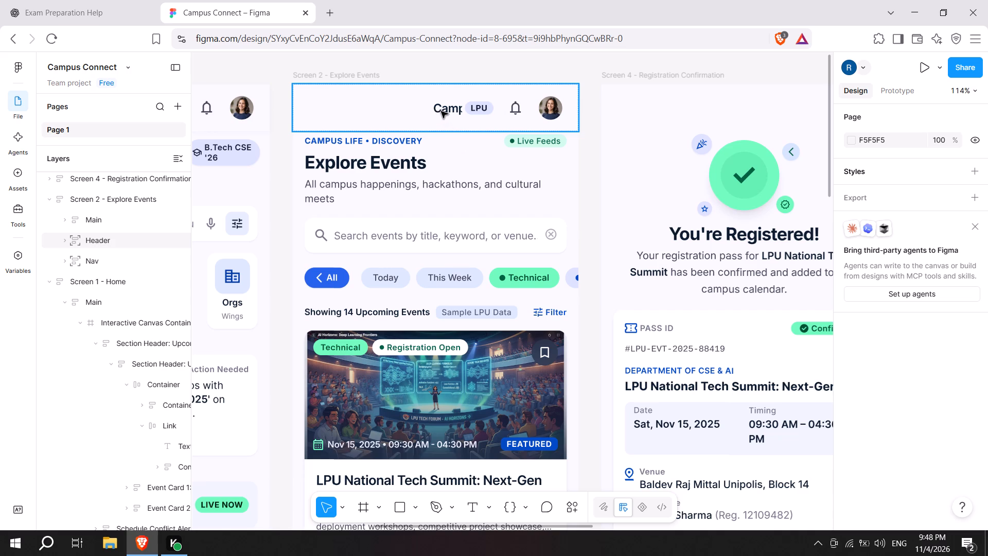
left_click(441, 111)
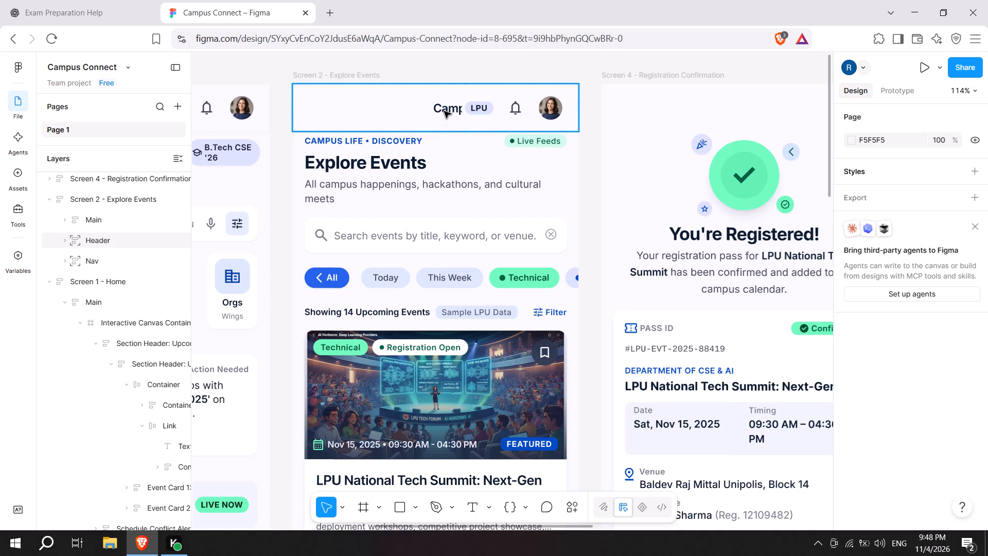
double_click(444, 111)
double_click(444, 111)
left_click(474, 108)
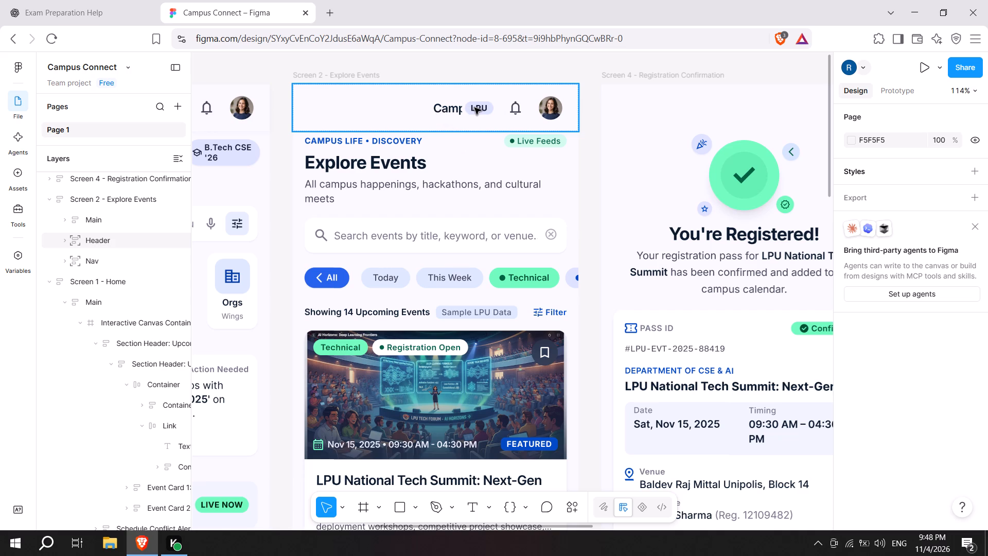
double_click(474, 108)
right_click(474, 108)
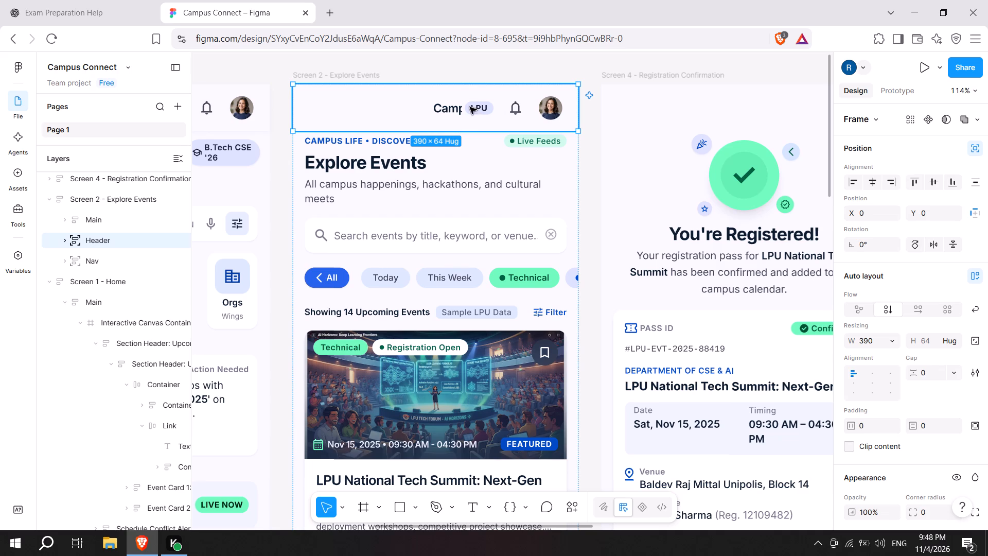
double_click(450, 110)
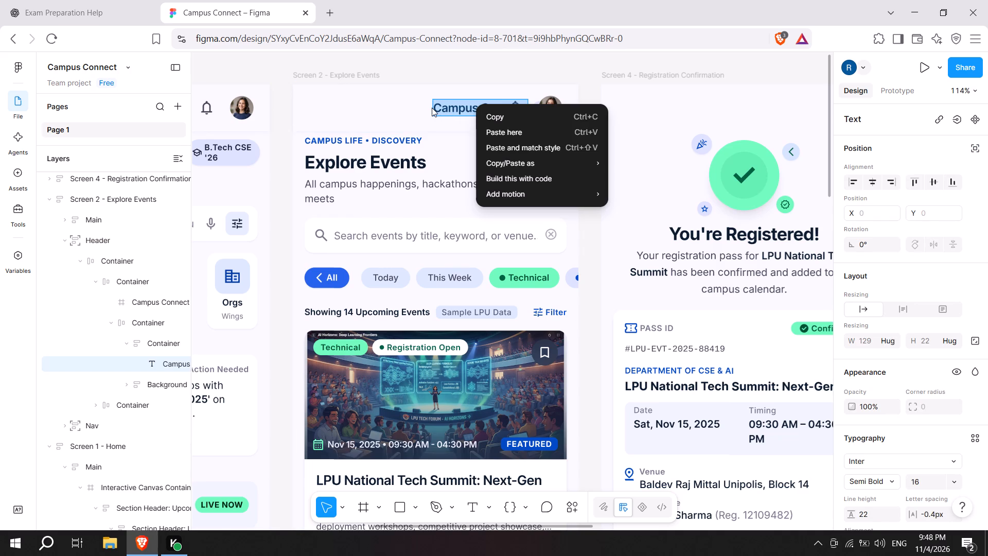
left_click(432, 108)
left_click(449, 109)
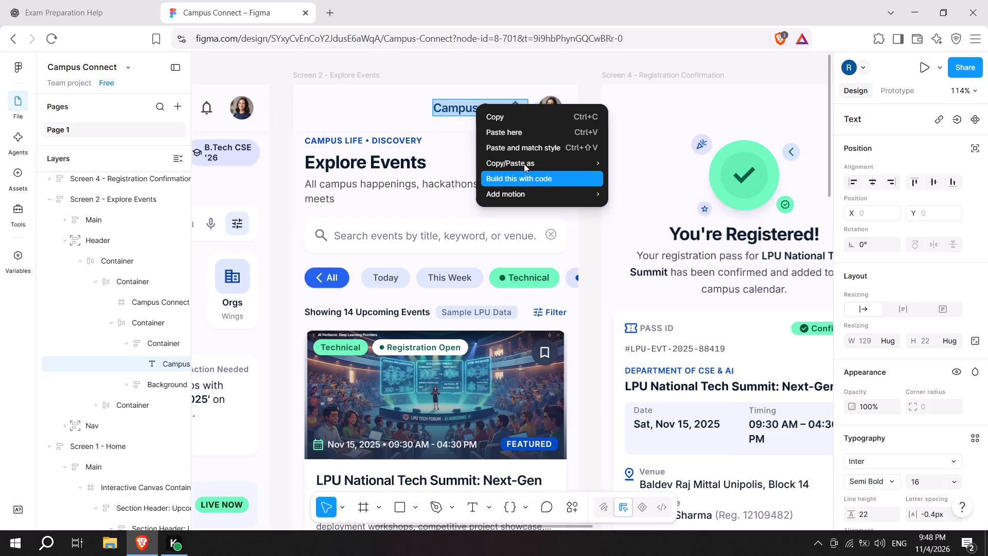
left_click(480, 78)
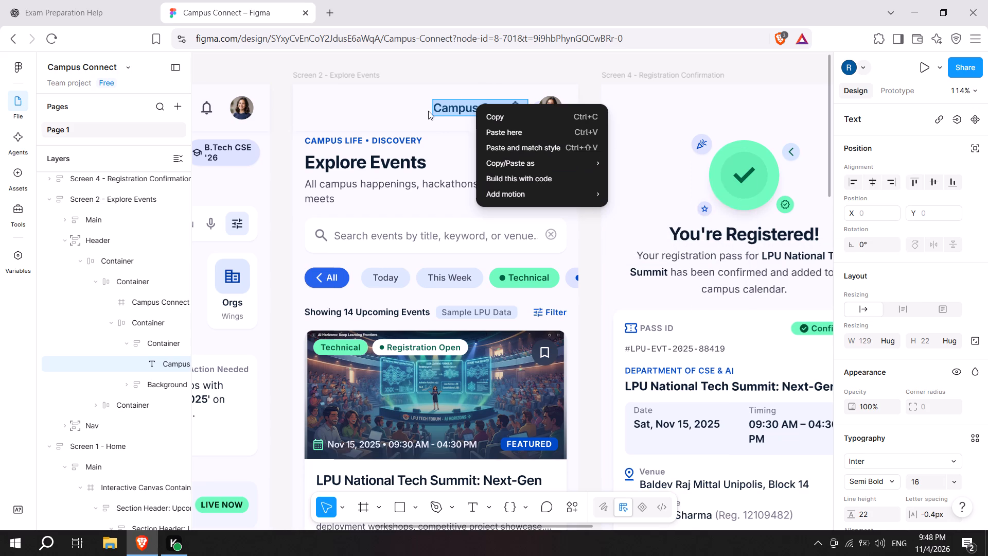
left_click(428, 111)
right_click(428, 111)
left_click(428, 111)
left_click(401, 111)
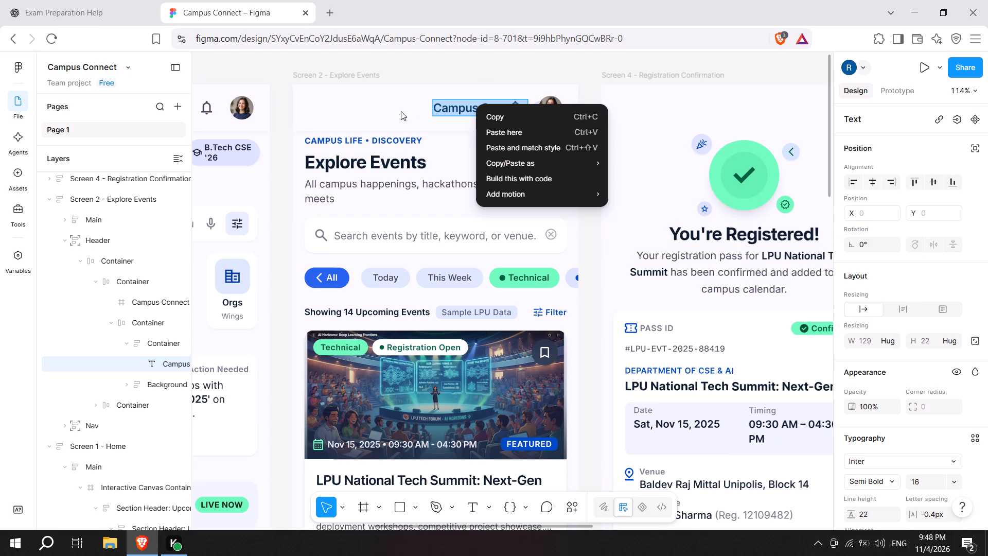